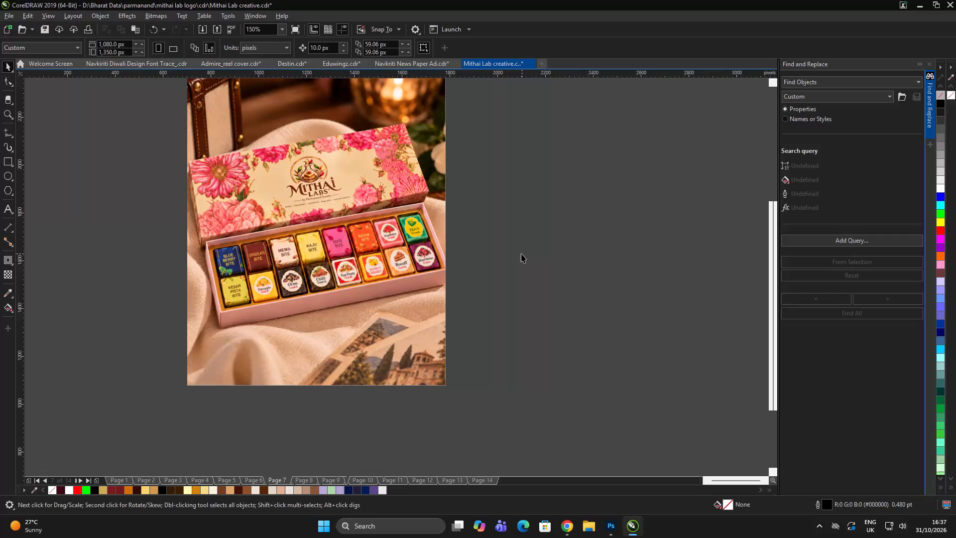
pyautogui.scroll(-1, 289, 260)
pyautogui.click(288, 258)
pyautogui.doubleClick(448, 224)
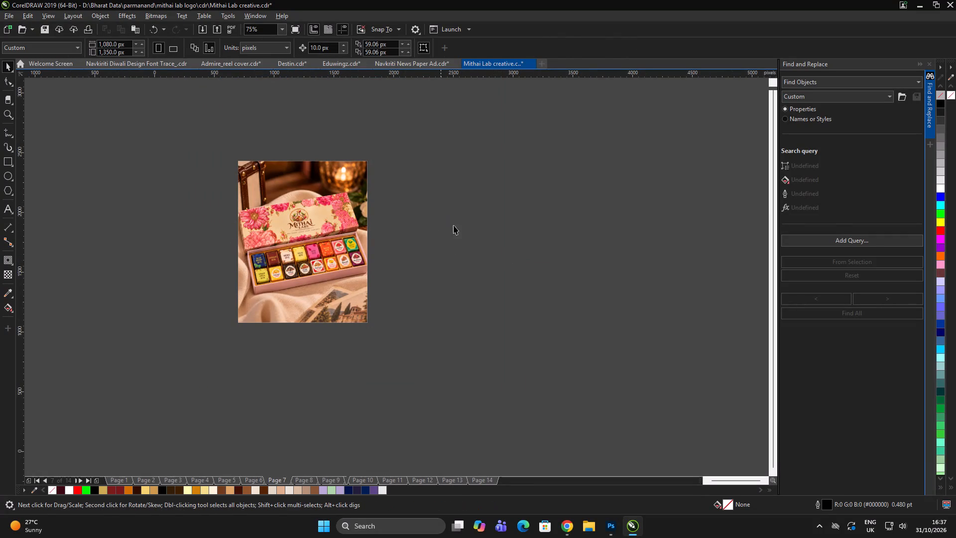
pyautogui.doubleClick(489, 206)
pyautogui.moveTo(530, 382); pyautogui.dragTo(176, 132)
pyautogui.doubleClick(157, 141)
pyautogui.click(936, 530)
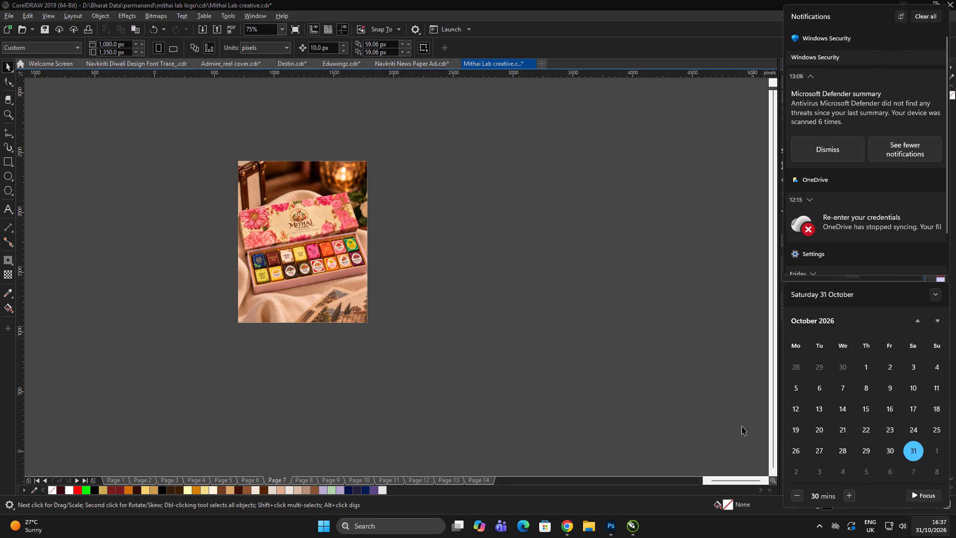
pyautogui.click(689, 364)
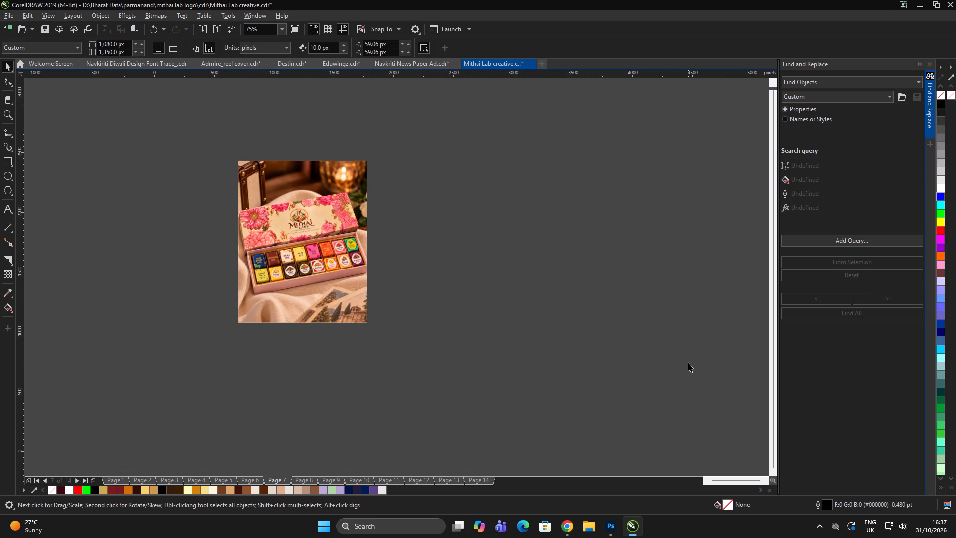
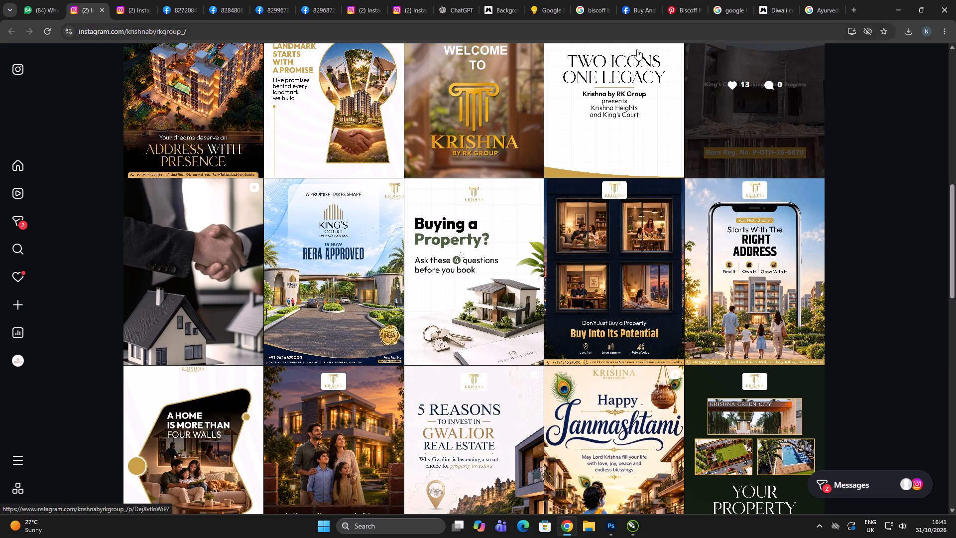
# Examine the real-estate post designs in the krishnabyrkgroup_ Instagram grid, including the pinned "Discover Luxury Living" post.
pyautogui.scroll(-4, 635, 78)
pyautogui.scroll(-3, 587, 251)
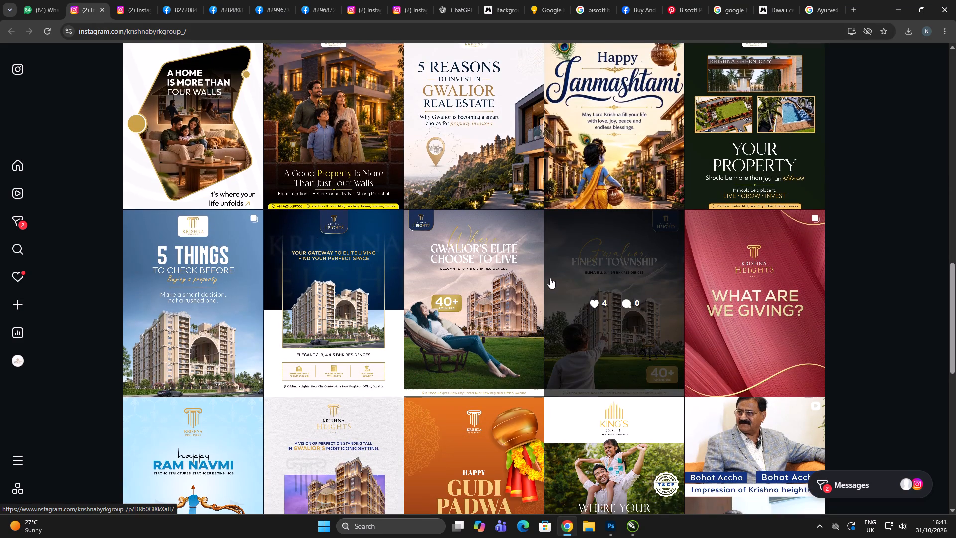
pyautogui.scroll(2, 346, 227)
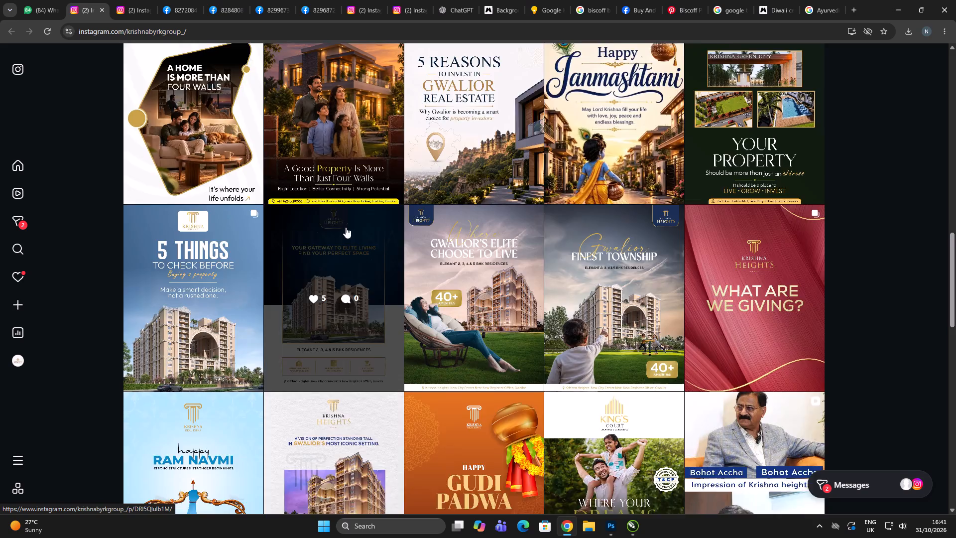
pyautogui.scroll(20, 346, 227)
pyautogui.scroll(1, 346, 227)
pyautogui.scroll(-6, 337, 207)
pyautogui.click(205, 203)
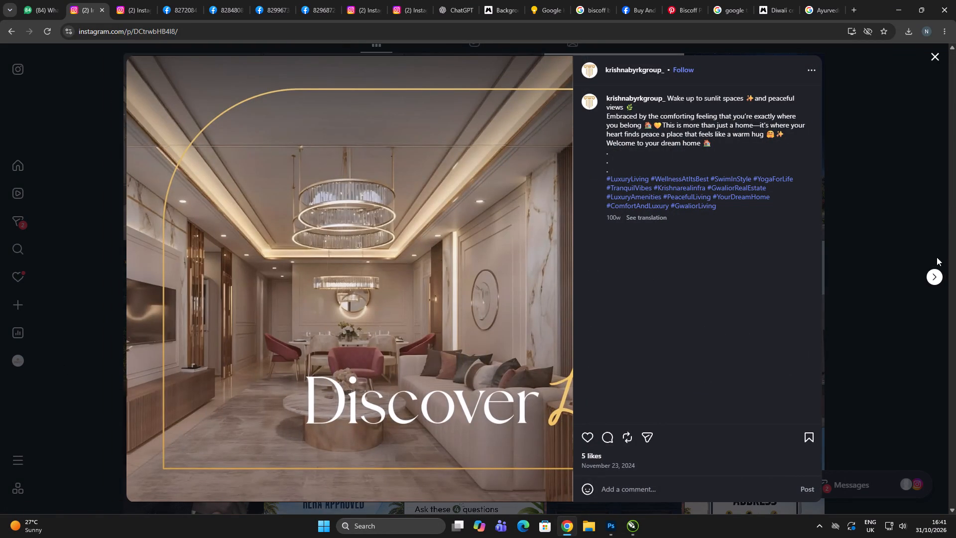
pyautogui.click(936, 277)
pyautogui.click(927, 271)
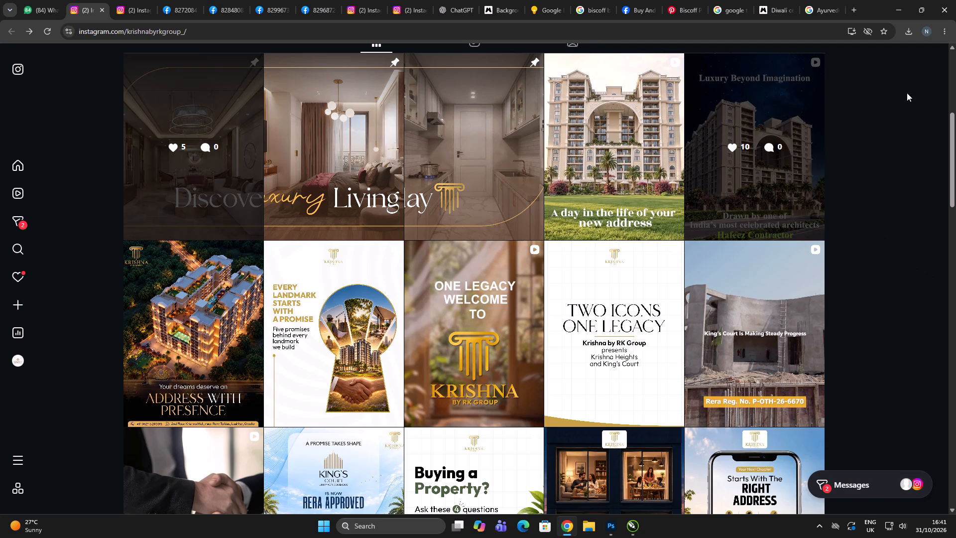
pyautogui.scroll(4, 865, 179)
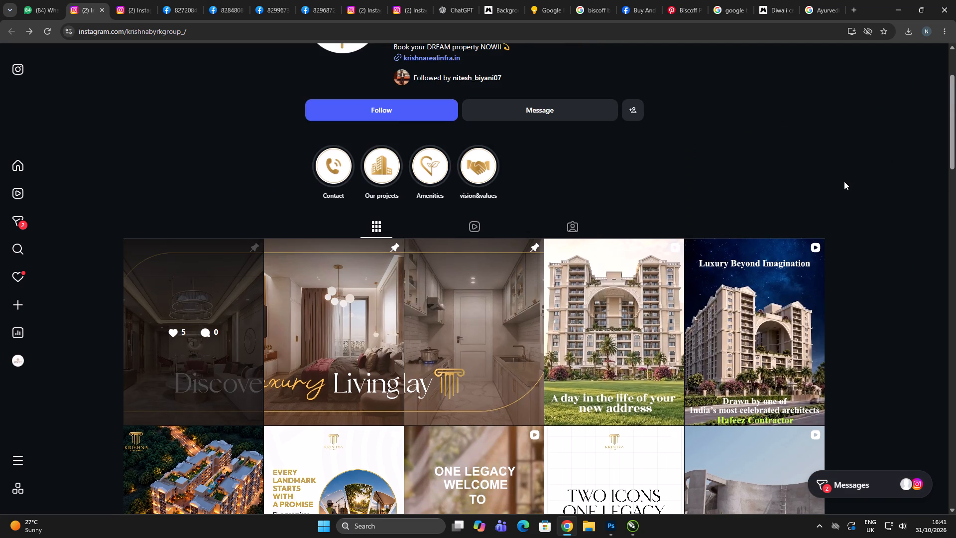
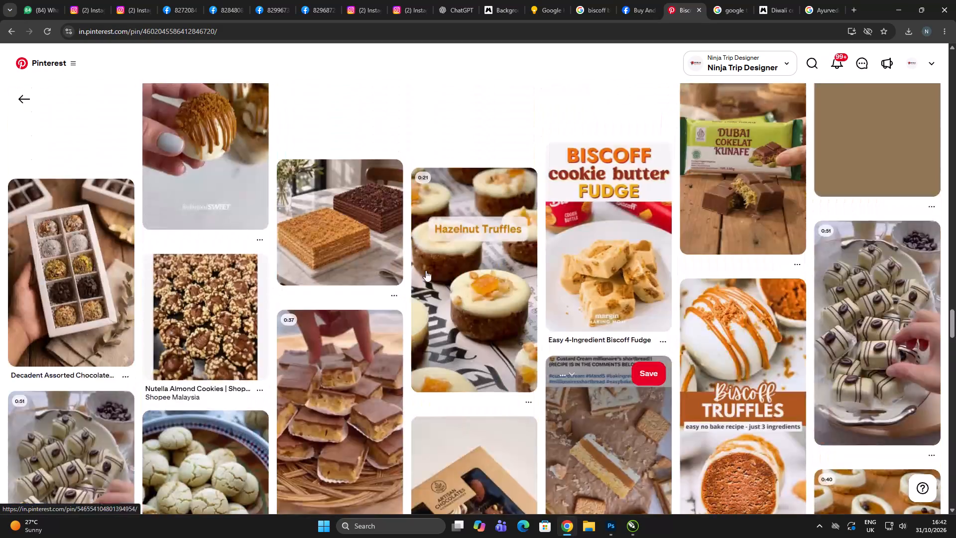
# Switch to CorelDRAW and start importing an image from the Downloads folder into Page 14 of the Mithai Lab creative.
pyautogui.scroll(6, 426, 270)
pyautogui.hotkey('alt', 'Tab')
pyautogui.click(519, 317)
pyautogui.click(522, 315)
pyautogui.click(524, 312)
pyautogui.hotkey('ctrl', 'i')
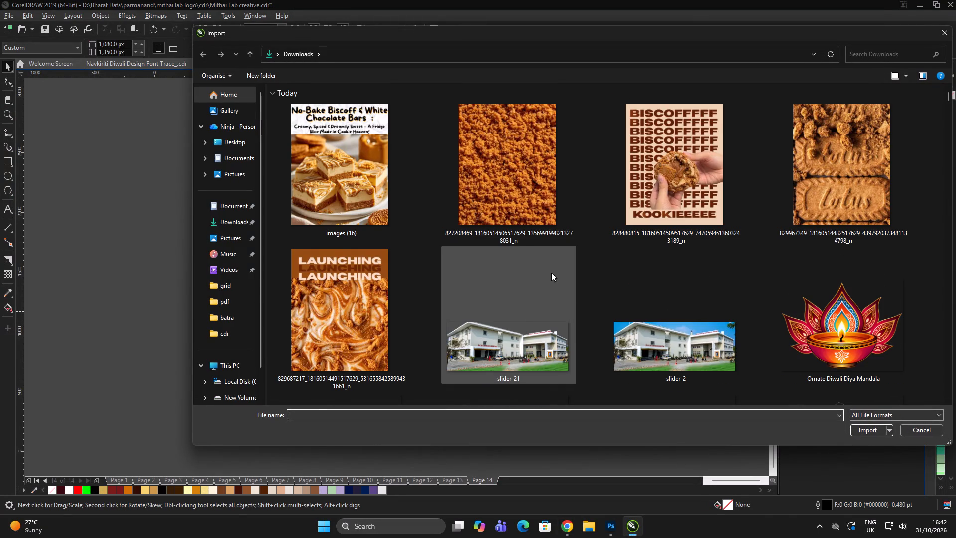
# Import the images (16) file onto page 14 beside the biscuit crumb texture, at about 1,216 by 1,521 px.
pyautogui.click(371, 161)
pyautogui.click(878, 428)
pyautogui.moveTo(503, 172); pyautogui.dragTo(691, 354)
pyautogui.click(694, 353)
pyautogui.scroll(2, 643, 315)
pyautogui.click(689, 302)
pyautogui.click(694, 300)
pyautogui.scroll(-1, 406, 313)
pyautogui.click(412, 317)
pyautogui.doubleClick(671, 303)
pyautogui.click(467, 335)
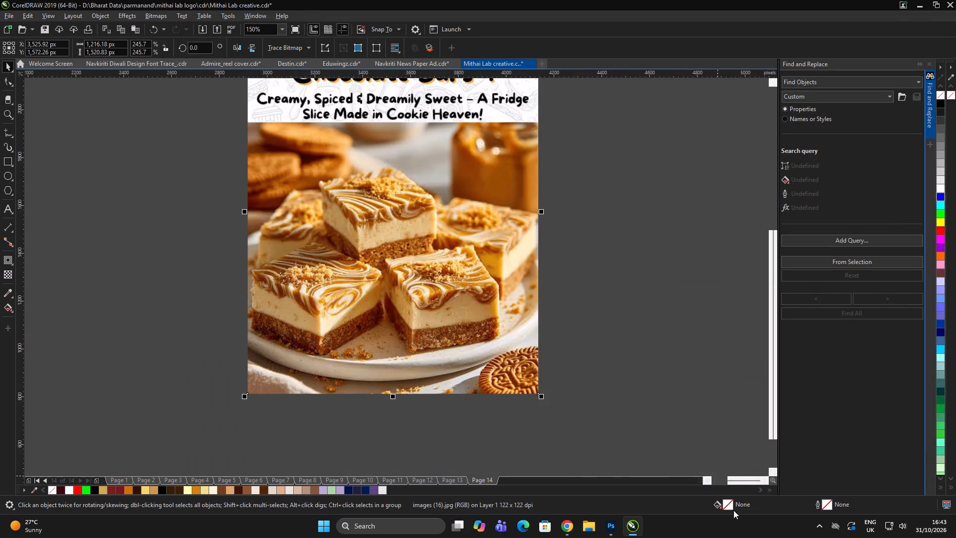
# Capture the dessert bars photo below its title area with Lightshot and save it as a PNG on the Desktop.
pyautogui.click(820, 528)
pyautogui.click(798, 498)
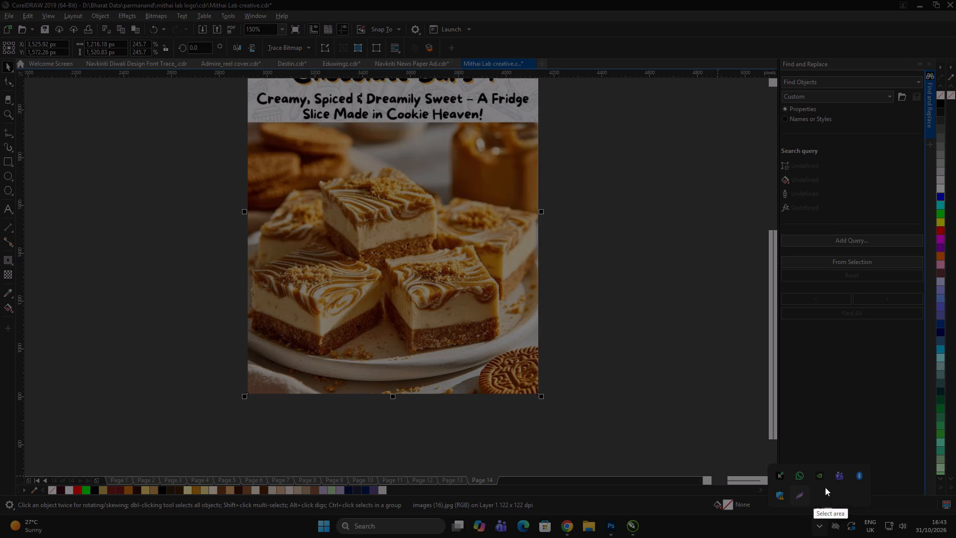
pyautogui.moveTo(248, 123); pyautogui.dragTo(408, 310)
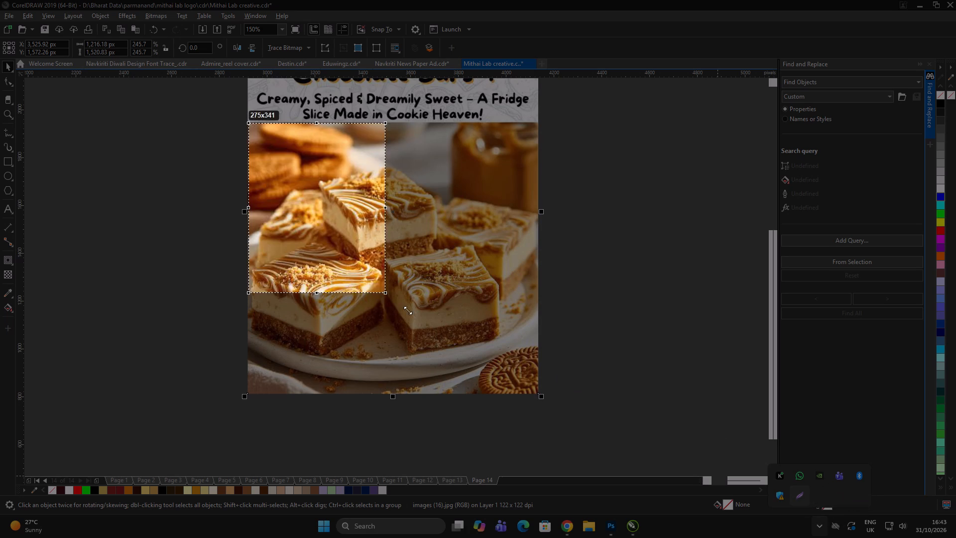
pyautogui.moveTo(408, 310); pyautogui.dragTo(538, 394)
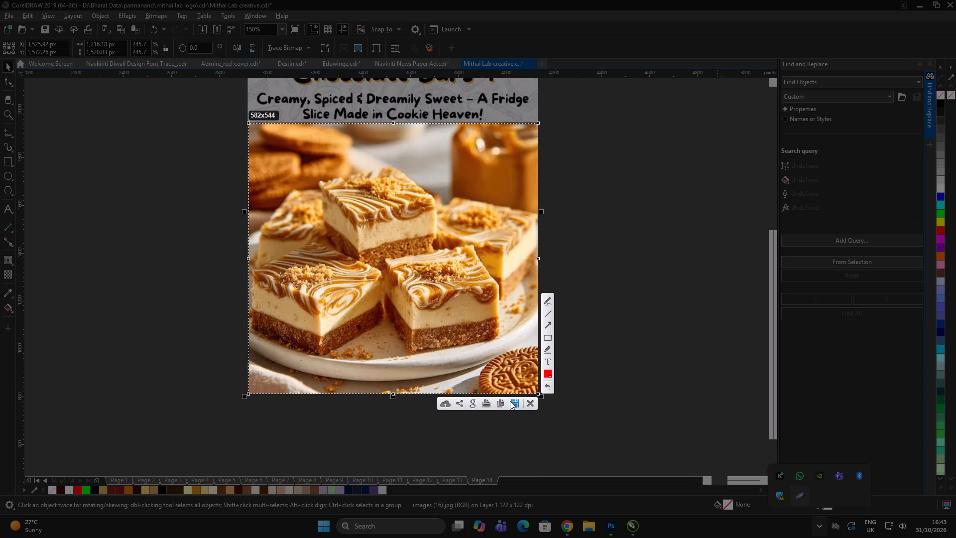
pyautogui.click(513, 403)
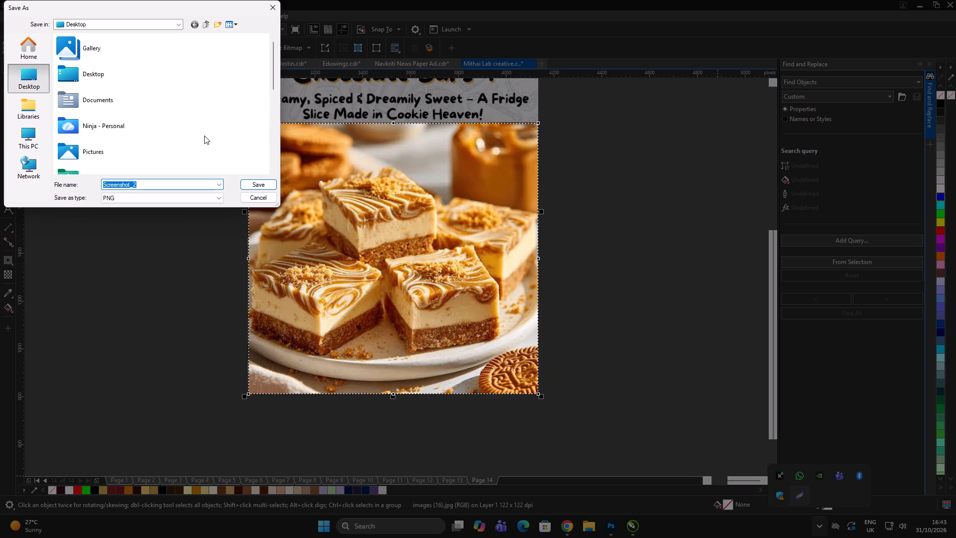
pyautogui.click(258, 185)
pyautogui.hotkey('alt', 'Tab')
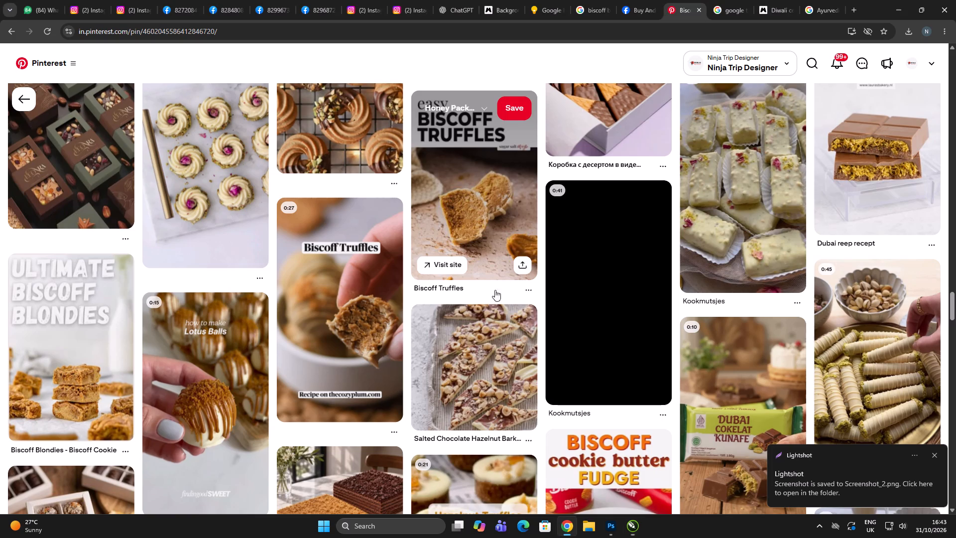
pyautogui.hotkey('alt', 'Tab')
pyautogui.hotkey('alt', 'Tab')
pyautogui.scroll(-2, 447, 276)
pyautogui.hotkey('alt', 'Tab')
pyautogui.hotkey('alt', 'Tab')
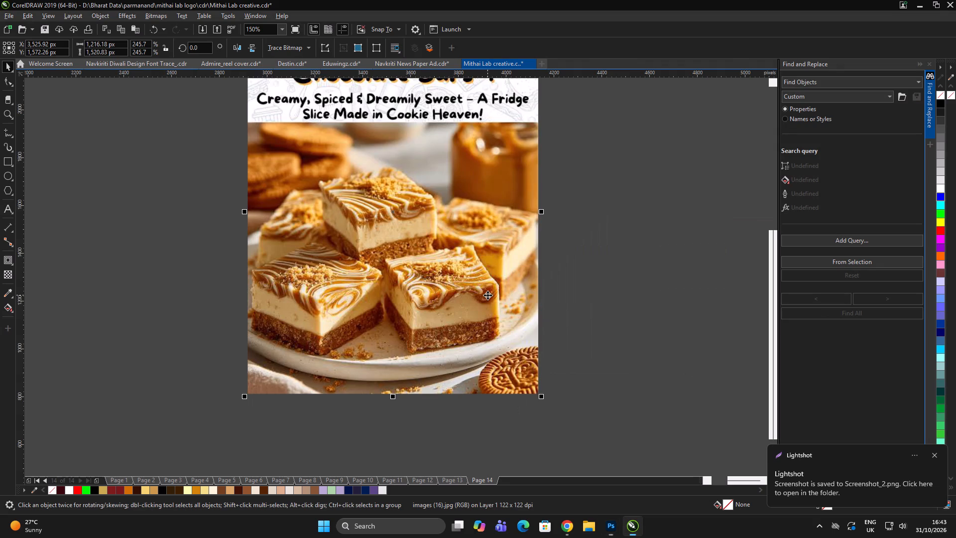
# Delete the imported Biscoff bars image from page 14.
pyautogui.scroll(-2, 492, 293)
pyautogui.click(568, 378)
pyautogui.click(458, 319)
pyautogui.click(471, 297)
pyautogui.press('Delete')
pyautogui.click(565, 256)
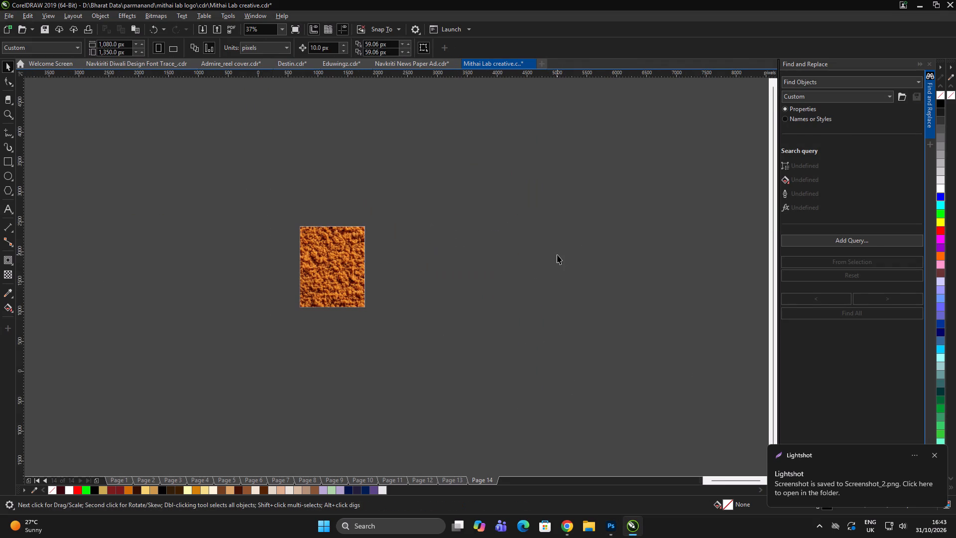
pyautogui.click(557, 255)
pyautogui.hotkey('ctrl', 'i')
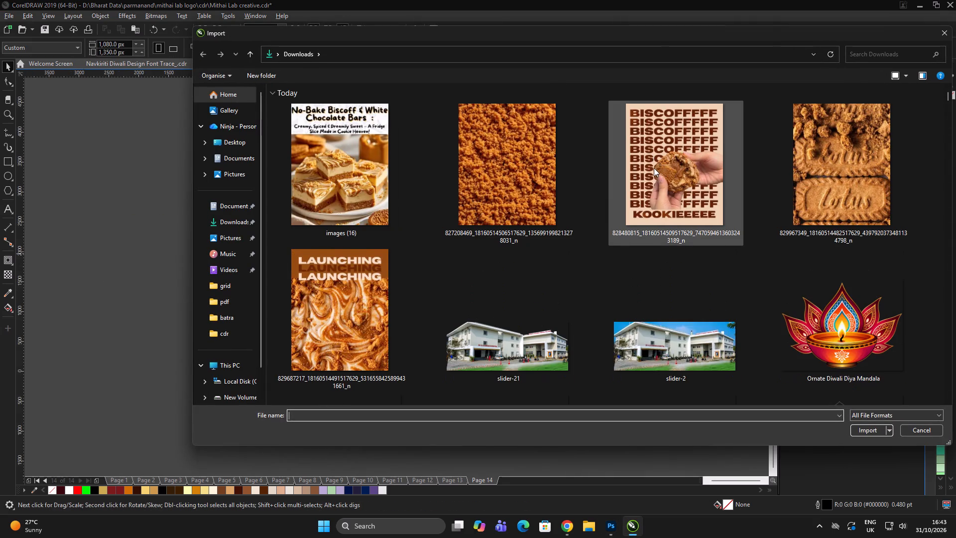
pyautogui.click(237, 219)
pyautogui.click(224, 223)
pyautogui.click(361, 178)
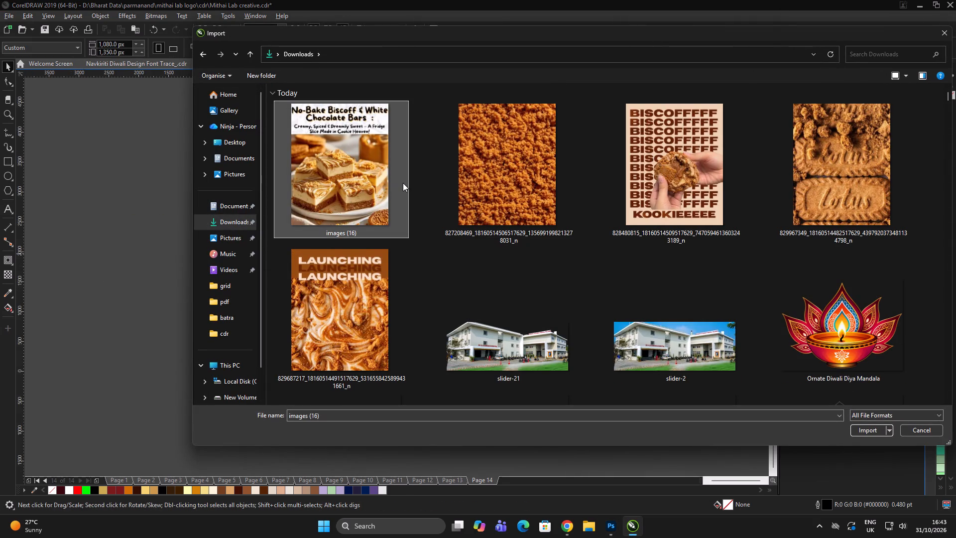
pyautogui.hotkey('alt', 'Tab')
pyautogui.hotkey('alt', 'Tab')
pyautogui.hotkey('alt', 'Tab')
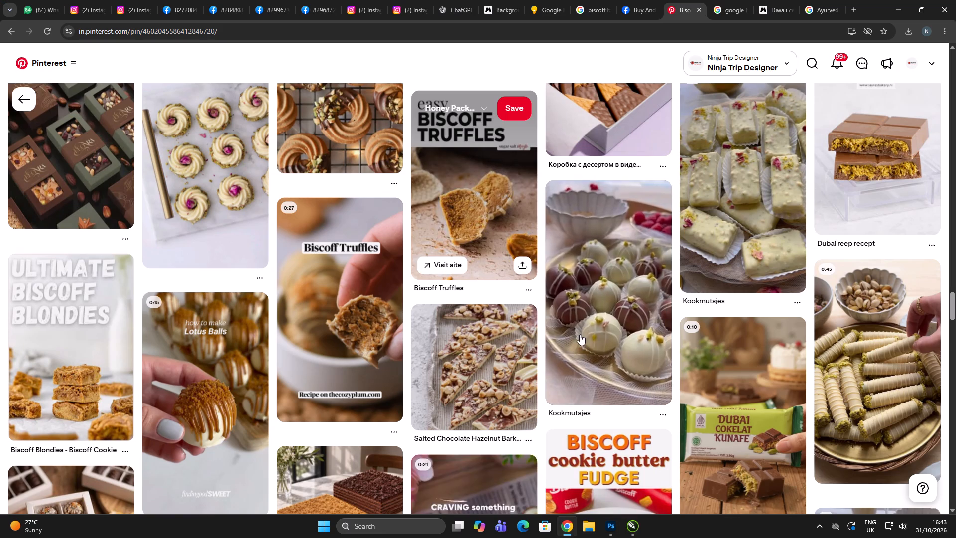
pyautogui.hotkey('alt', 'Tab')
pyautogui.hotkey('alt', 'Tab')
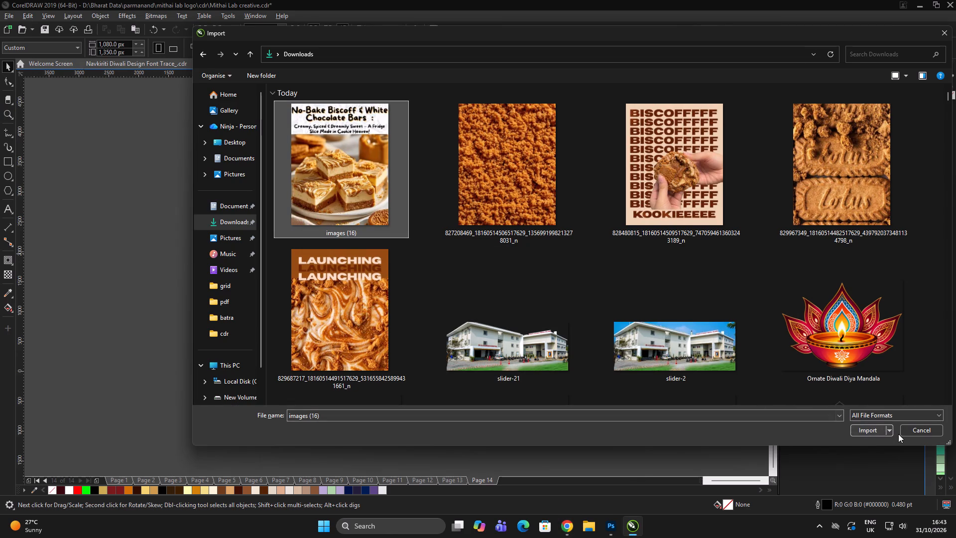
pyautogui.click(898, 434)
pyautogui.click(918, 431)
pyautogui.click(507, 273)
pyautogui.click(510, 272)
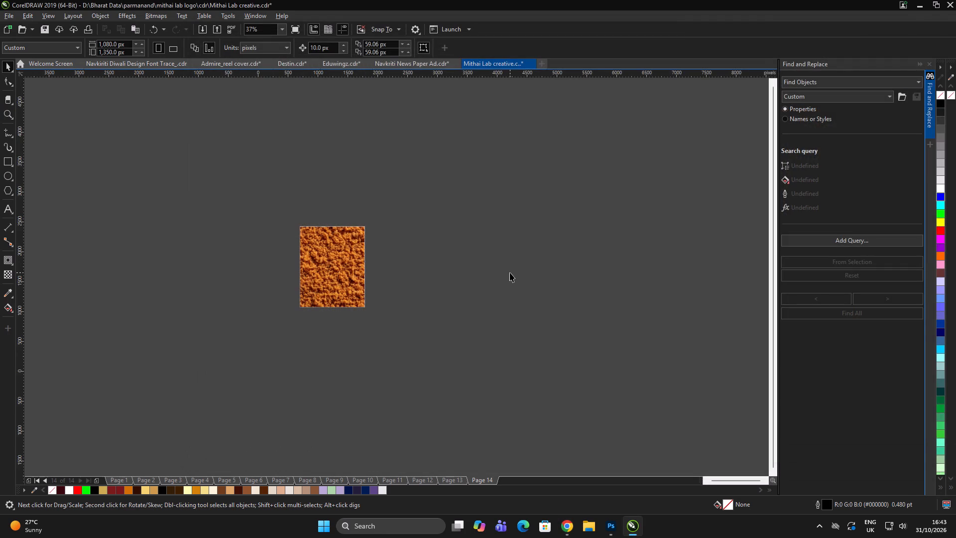
# Import the images (16) file again beside the crumb texture, at about 1,333 by 1,667 px.
pyautogui.hotkey('ctrl', 'i')
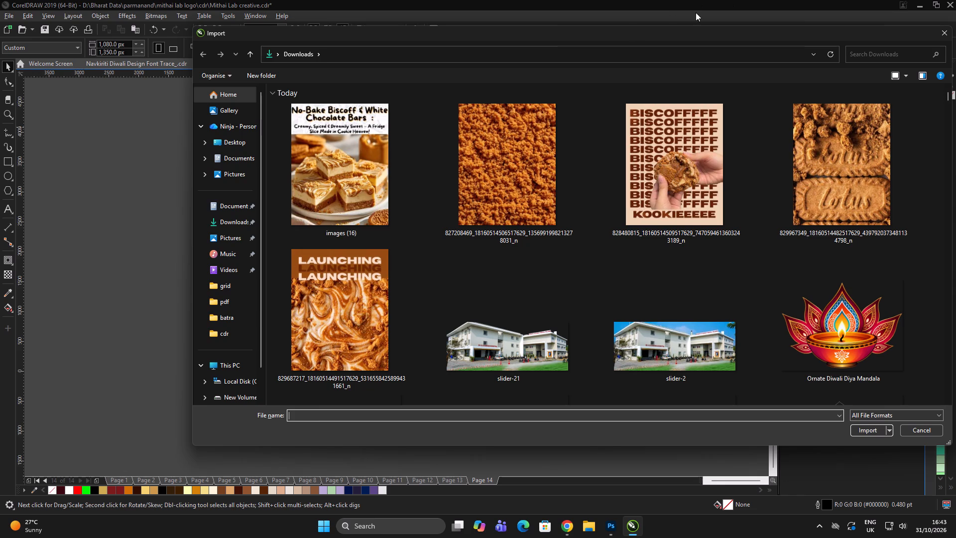
pyautogui.click(381, 176)
pyautogui.click(876, 433)
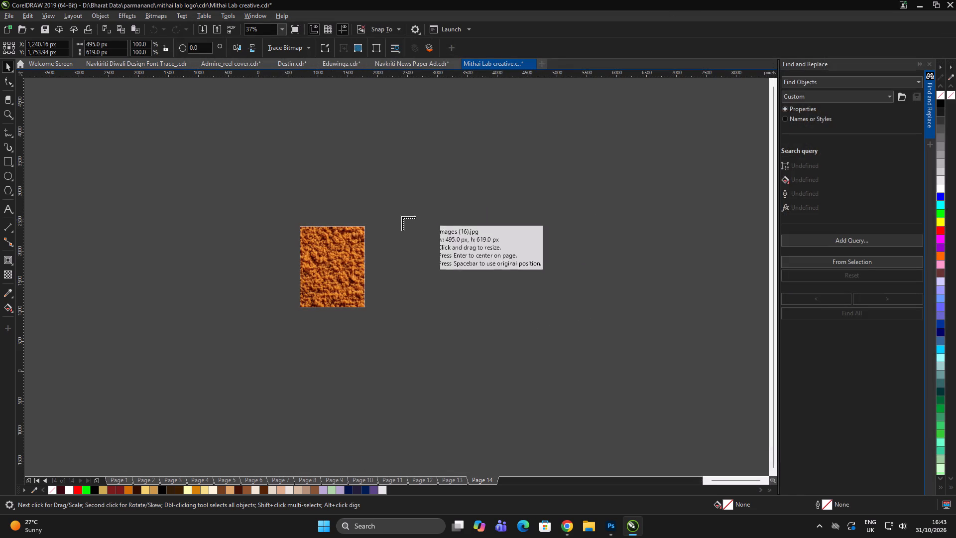
pyautogui.moveTo(401, 215); pyautogui.dragTo(530, 315)
pyautogui.scroll(2, 454, 294)
pyautogui.doubleClick(698, 268)
pyautogui.click(500, 263)
pyautogui.scroll(-2, 483, 279)
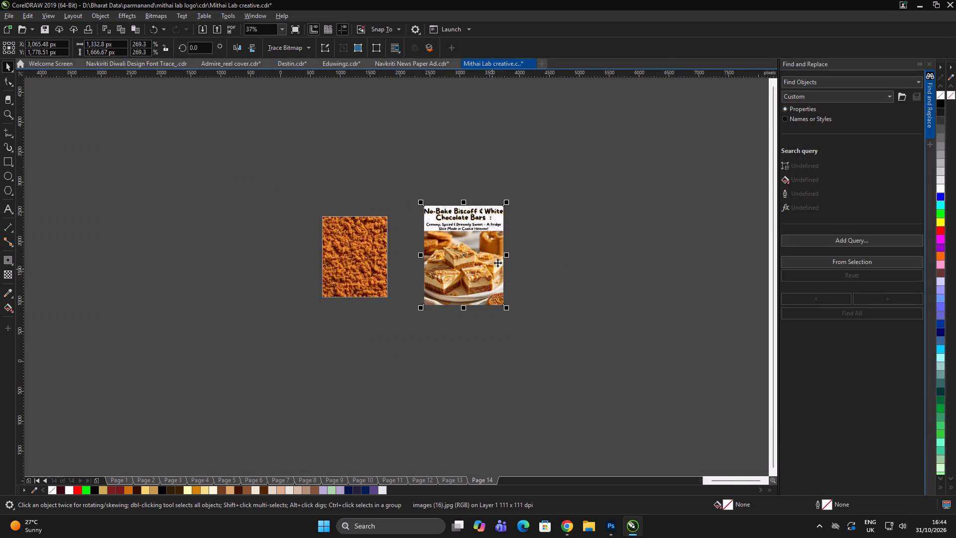
# Crop the title area off the imported image with the Shape tool, leaving only the dessert photo about 1,233 px high.
pyautogui.scroll(1, 506, 238)
pyautogui.press('F10')
pyautogui.moveTo(312, 150); pyautogui.dragTo(515, 188)
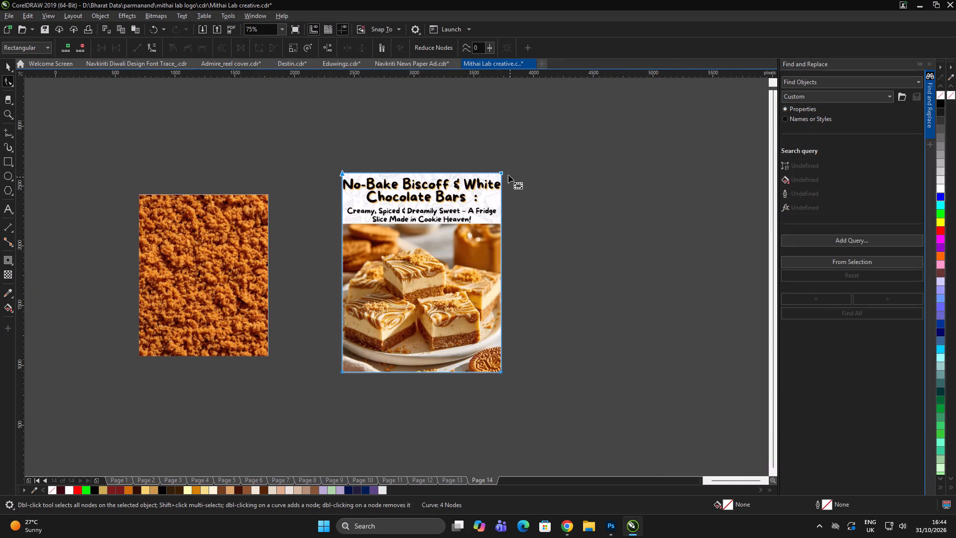
pyautogui.moveTo(502, 173); pyautogui.dragTo(503, 222)
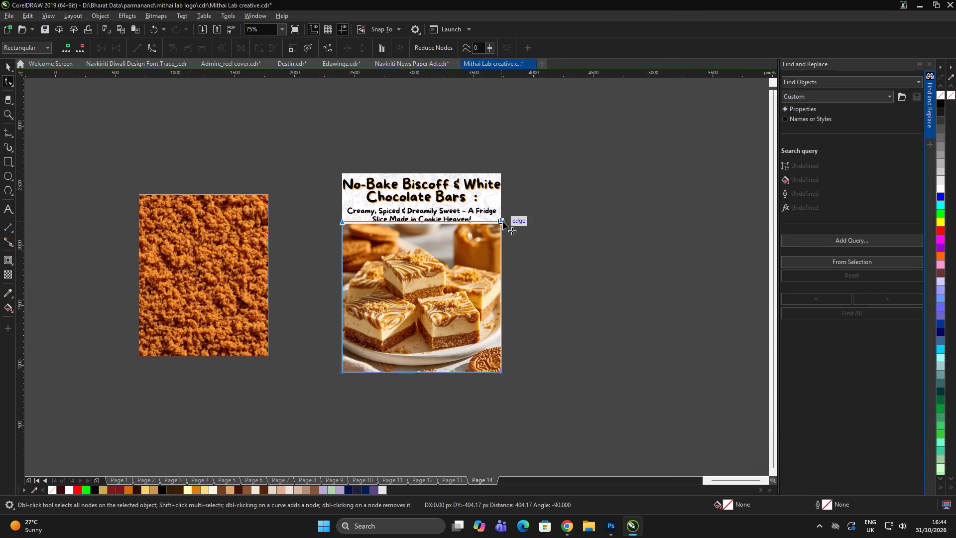
pyautogui.moveTo(503, 222); pyautogui.dragTo(503, 225)
pyautogui.press('space')
pyautogui.doubleClick(596, 220)
pyautogui.click(469, 290)
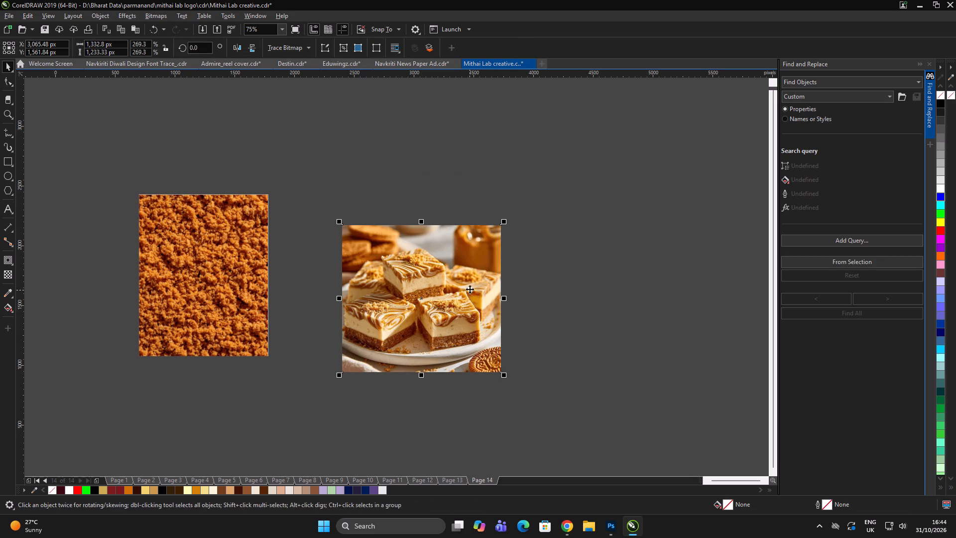
pyautogui.hotkey('ctrl', 'c')
pyautogui.click(578, 247)
pyautogui.hotkey('alt', 'Tab')
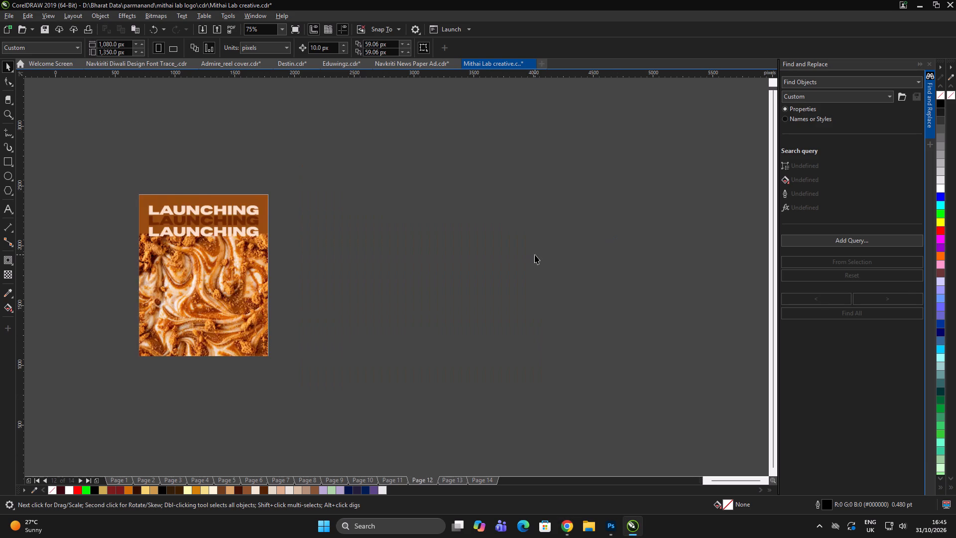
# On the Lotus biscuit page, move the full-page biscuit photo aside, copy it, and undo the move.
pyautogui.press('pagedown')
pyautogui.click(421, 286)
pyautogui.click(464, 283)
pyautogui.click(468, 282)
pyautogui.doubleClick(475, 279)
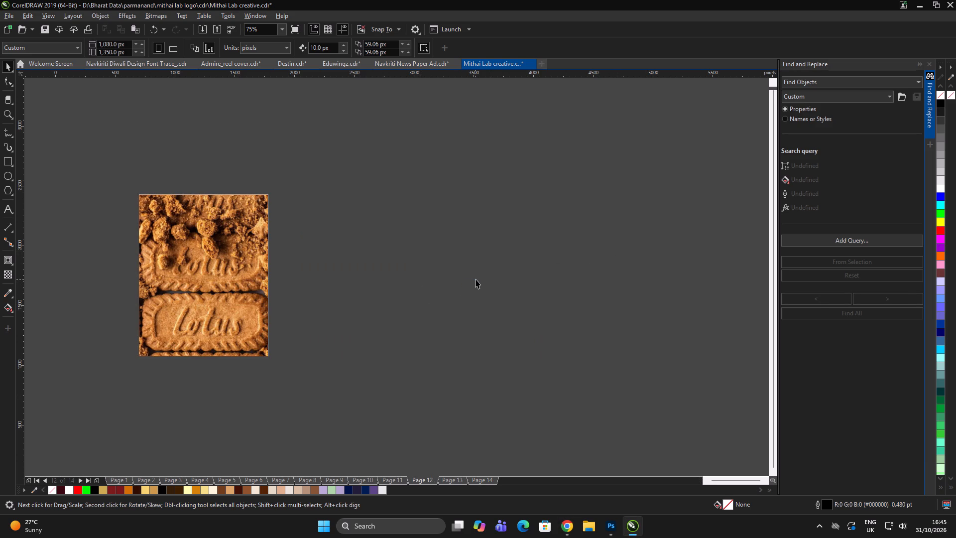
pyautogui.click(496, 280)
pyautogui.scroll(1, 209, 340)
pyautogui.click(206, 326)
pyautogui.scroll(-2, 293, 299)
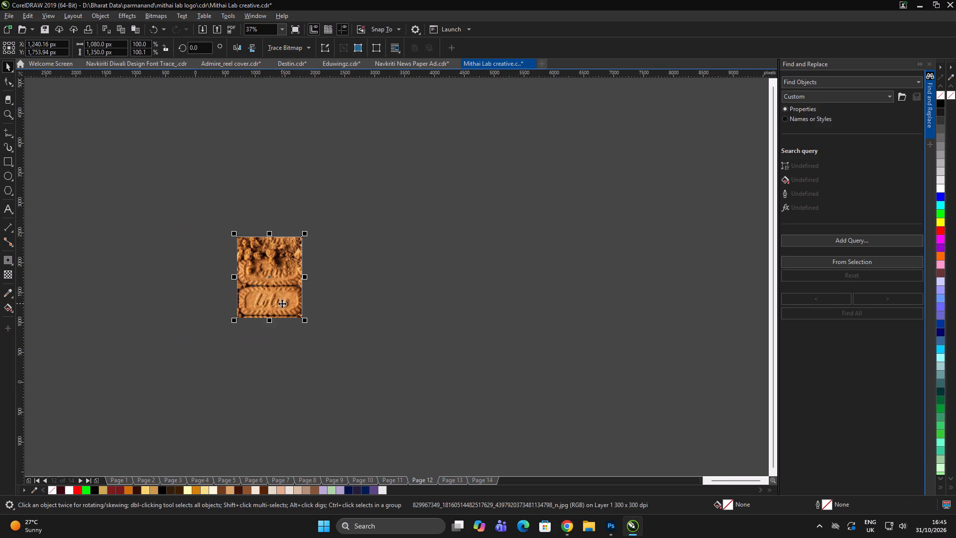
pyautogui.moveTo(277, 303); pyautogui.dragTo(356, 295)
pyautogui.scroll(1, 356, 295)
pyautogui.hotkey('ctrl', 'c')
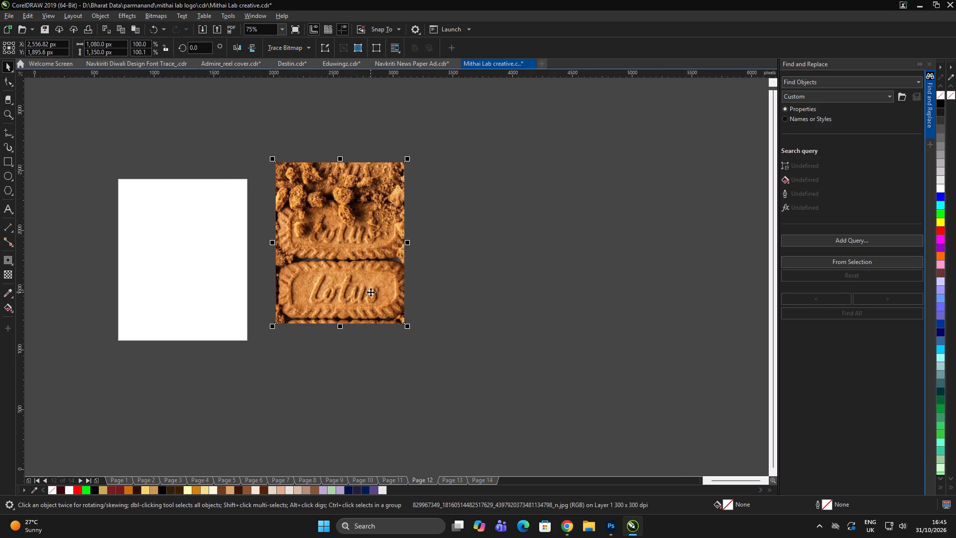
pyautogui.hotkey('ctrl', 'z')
# Switch to the open Pinterest page in Chrome and search for "lotus biscoff".
pyautogui.hotkey('alt', 'Tab')
pyautogui.click(428, 0)
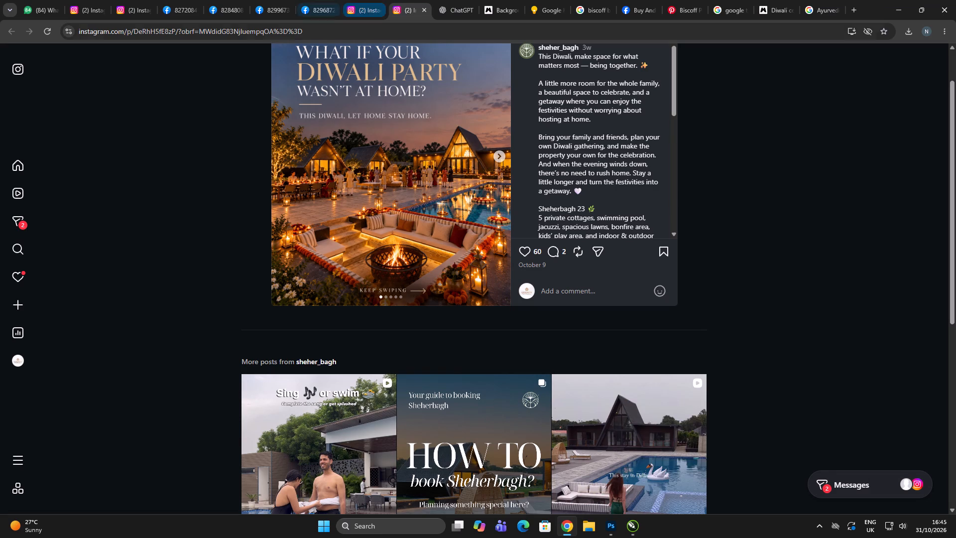
pyautogui.click(679, 0)
pyautogui.click(818, 64)
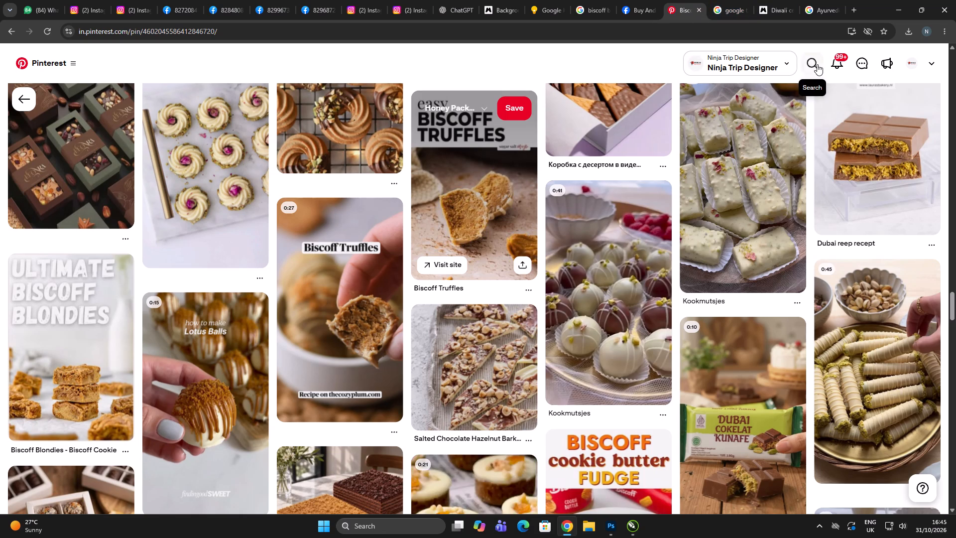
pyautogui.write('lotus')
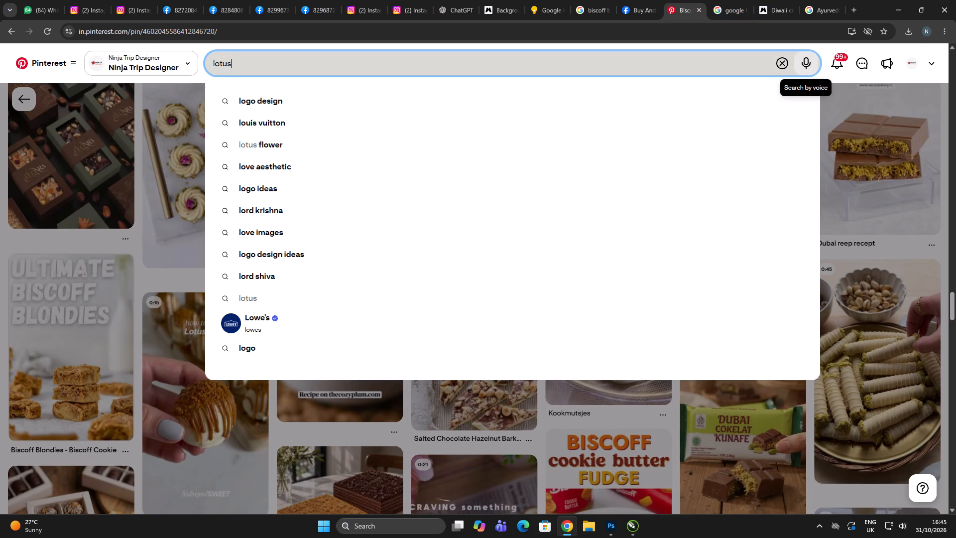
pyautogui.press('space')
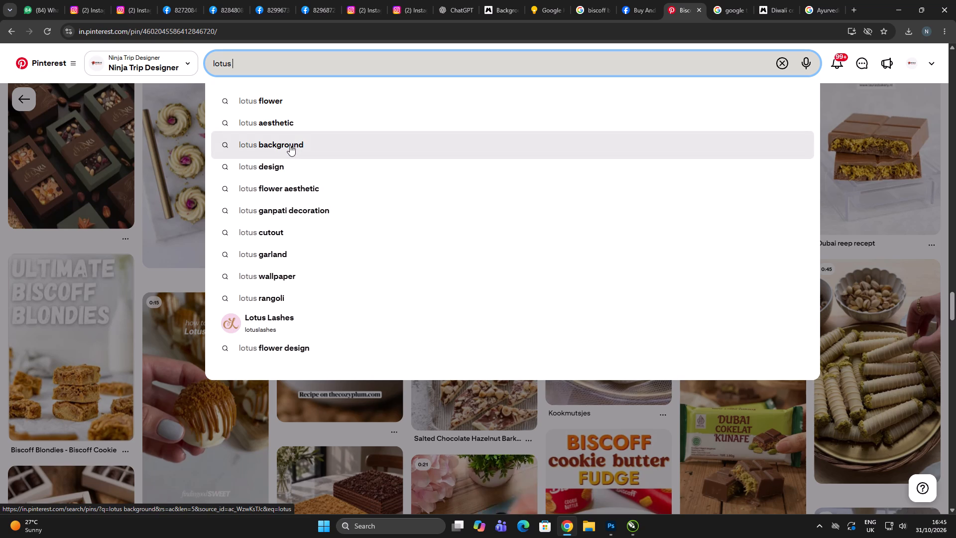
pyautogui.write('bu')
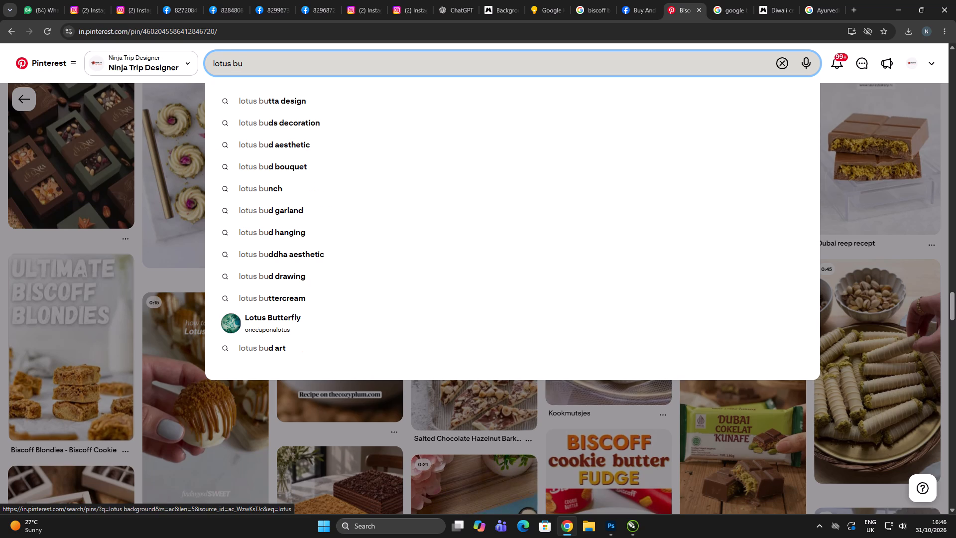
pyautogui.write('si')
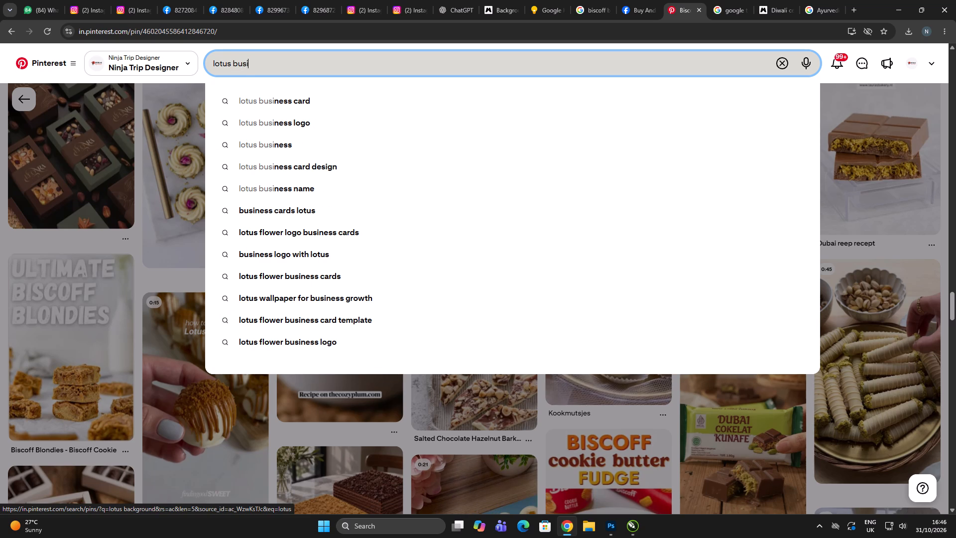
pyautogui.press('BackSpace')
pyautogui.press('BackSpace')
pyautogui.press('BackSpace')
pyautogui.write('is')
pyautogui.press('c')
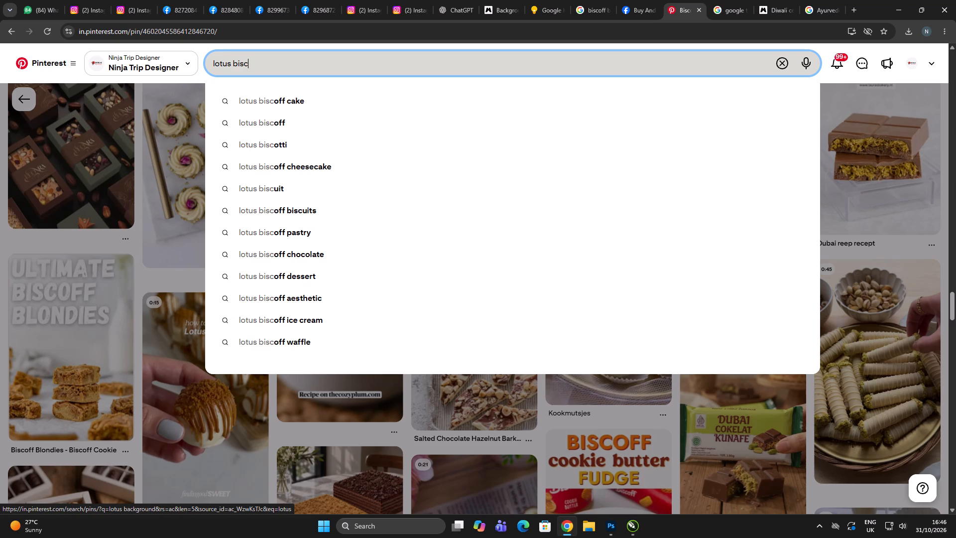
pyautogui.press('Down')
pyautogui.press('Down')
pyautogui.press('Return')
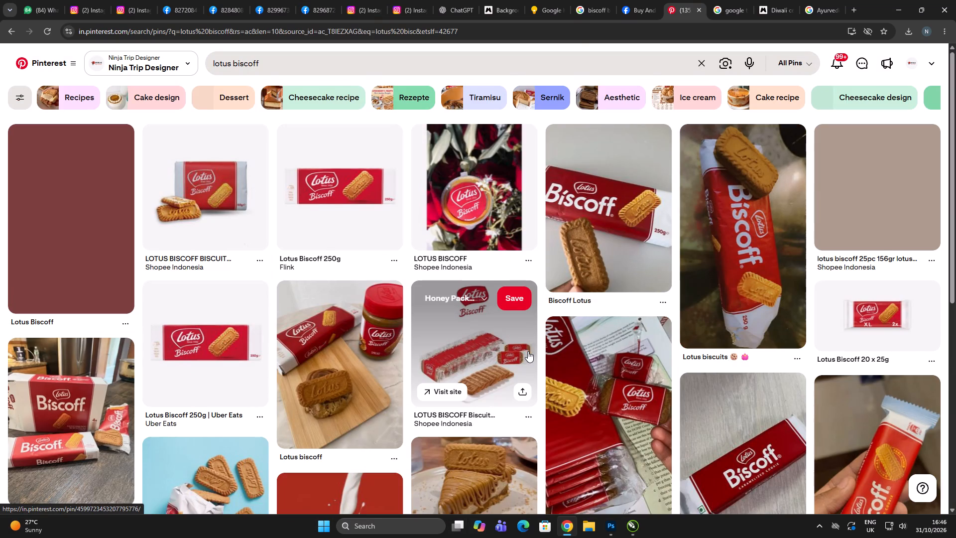
# Look through the lotus biscoff results for a suitable biscuit reference photo.
pyautogui.scroll(-5, 530, 350)
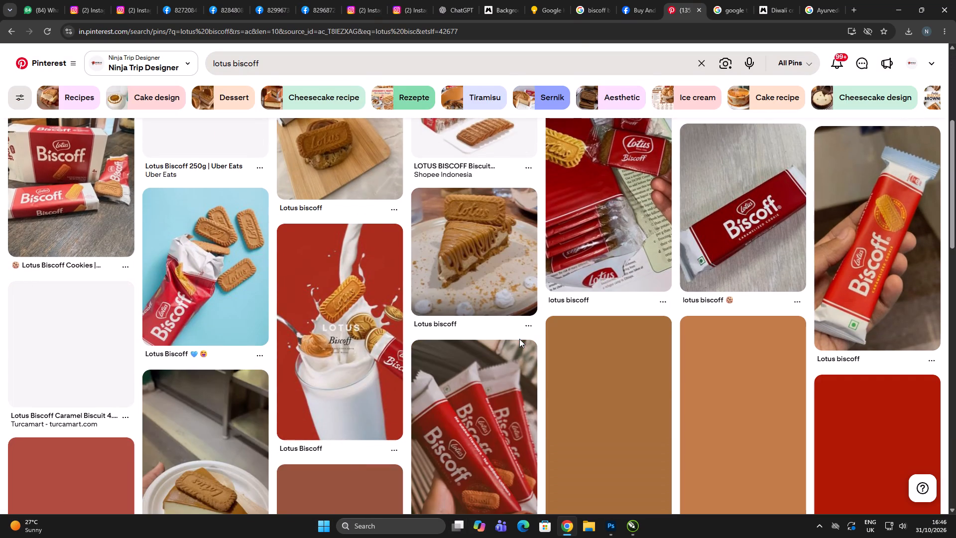
pyautogui.scroll(-5, 515, 367)
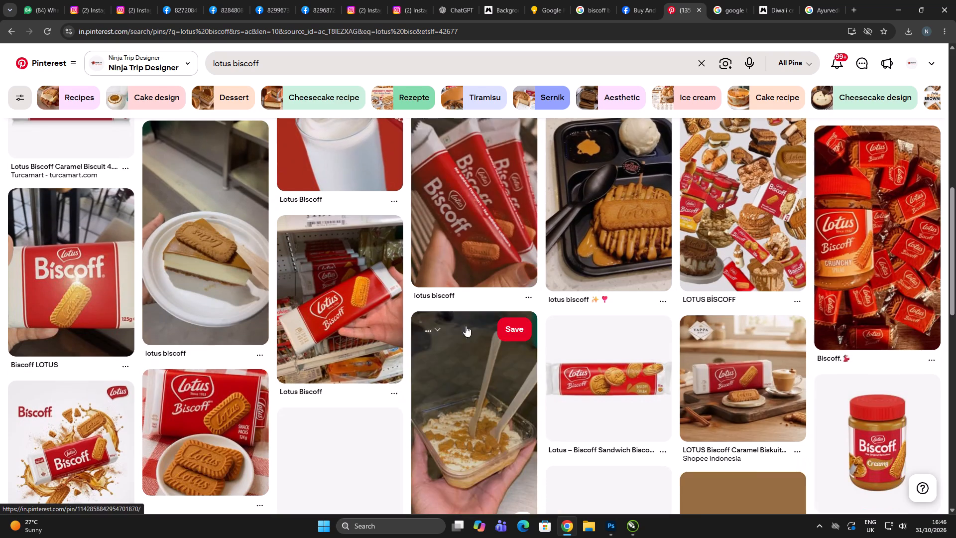
pyautogui.scroll(-4, 520, 173)
pyautogui.scroll(-5, 563, 163)
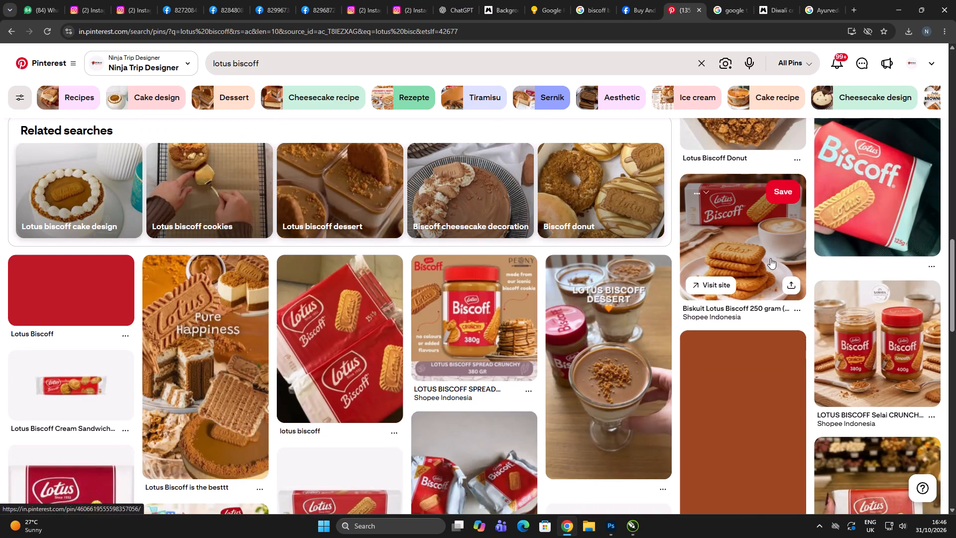
pyautogui.scroll(-5, 768, 260)
pyautogui.scroll(4, 758, 256)
pyautogui.scroll(-6, 758, 255)
pyautogui.scroll(5, 752, 253)
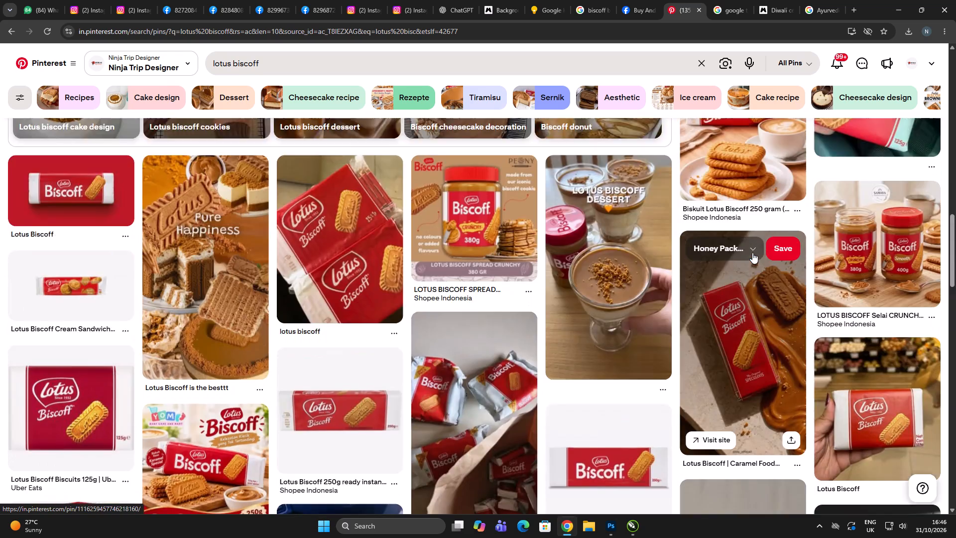
pyautogui.scroll(-13, 752, 253)
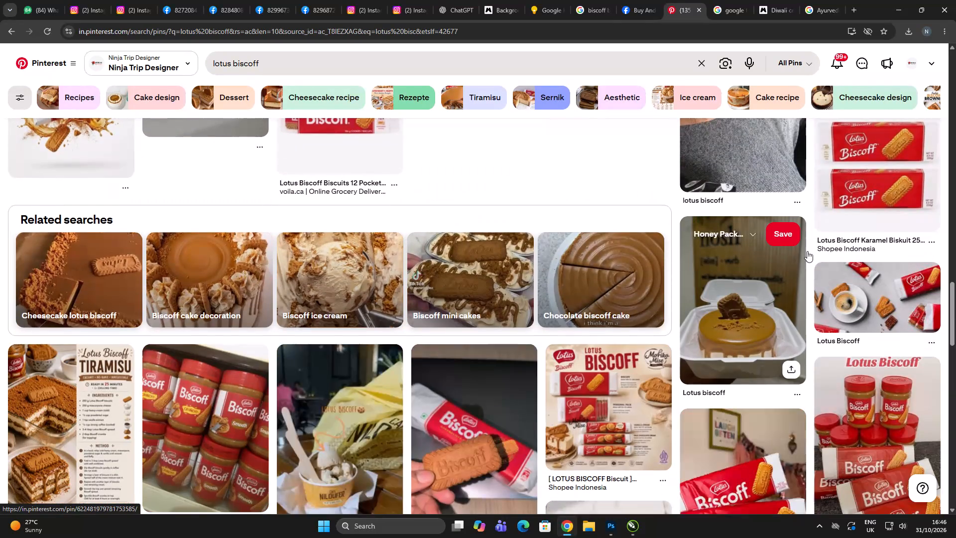
pyautogui.scroll(-6, 809, 248)
pyautogui.scroll(11, 802, 253)
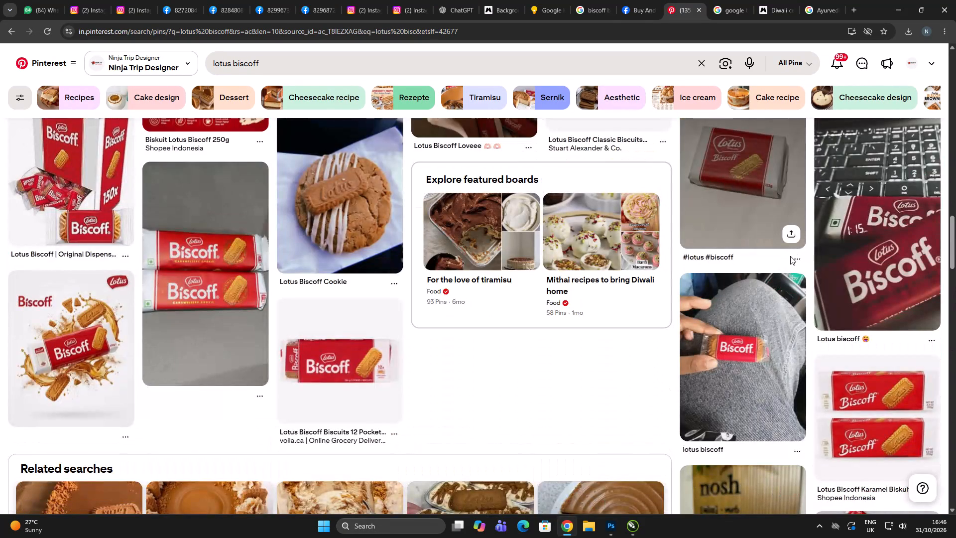
pyautogui.scroll(-7, 780, 274)
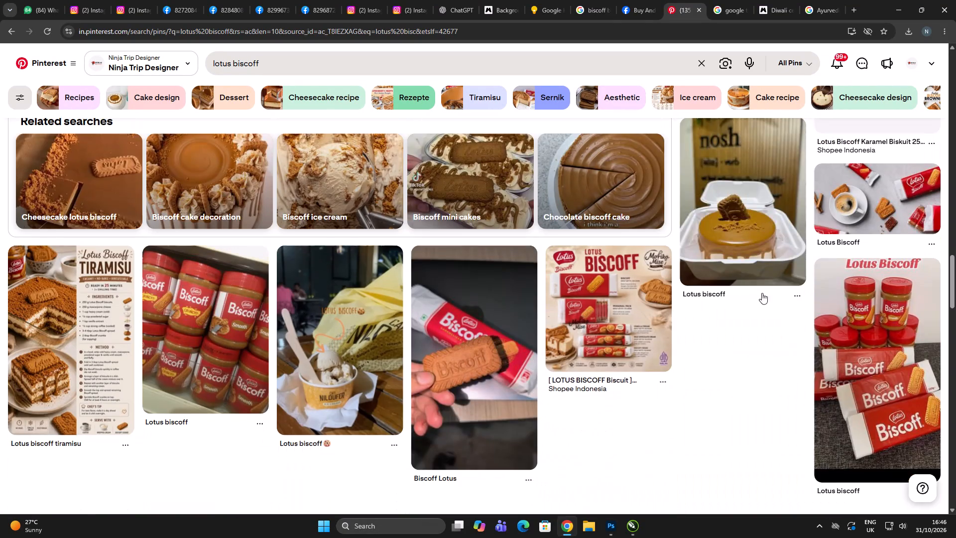
pyautogui.scroll(-5, 743, 292)
pyautogui.scroll(18, 756, 300)
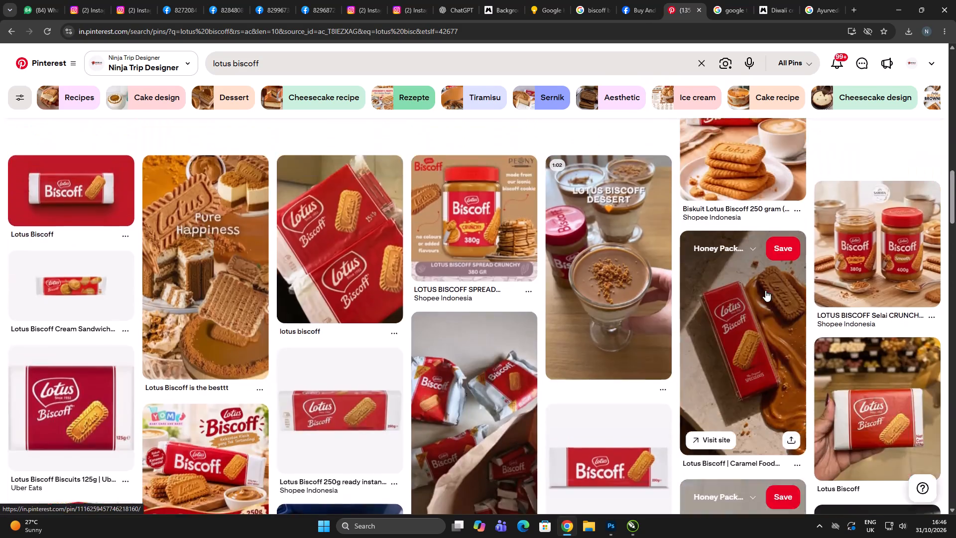
pyautogui.scroll(15, 765, 290)
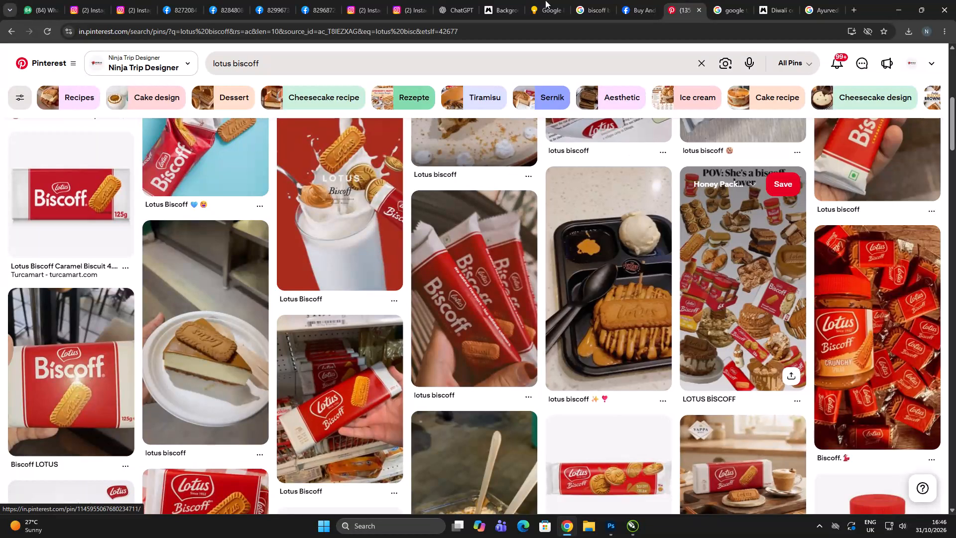
pyautogui.scroll(5, 707, 226)
pyautogui.scroll(-6, 711, 241)
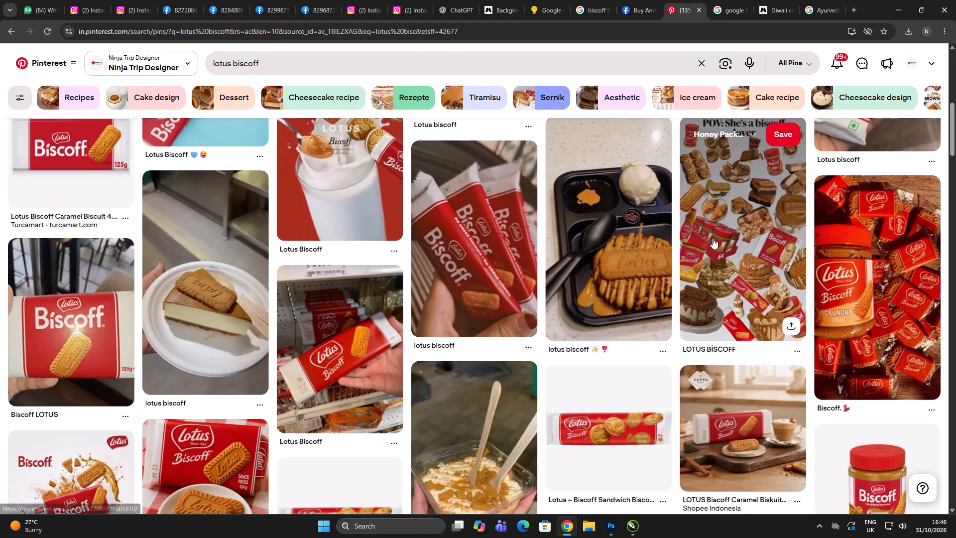
pyautogui.scroll(-3, 705, 238)
pyautogui.scroll(19, 715, 249)
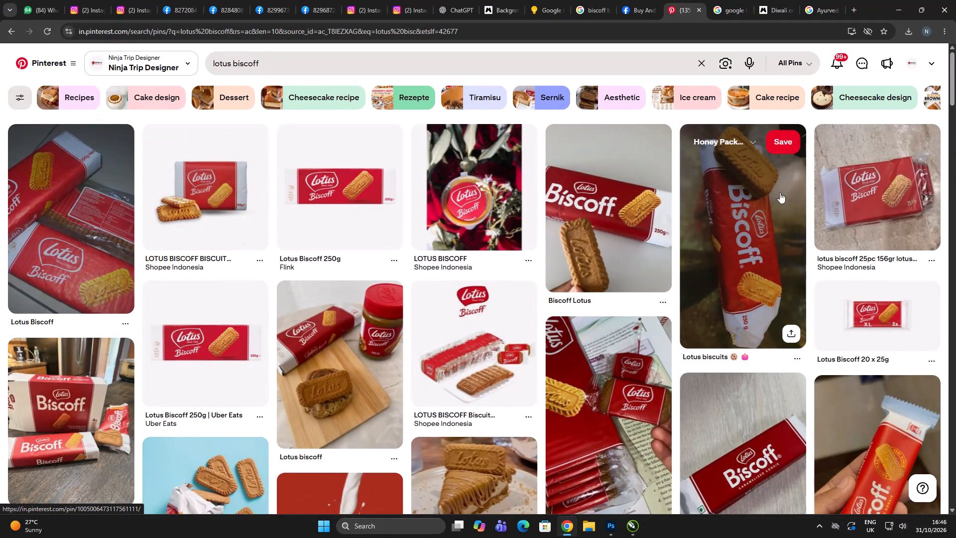
pyautogui.scroll(-20, 768, 219)
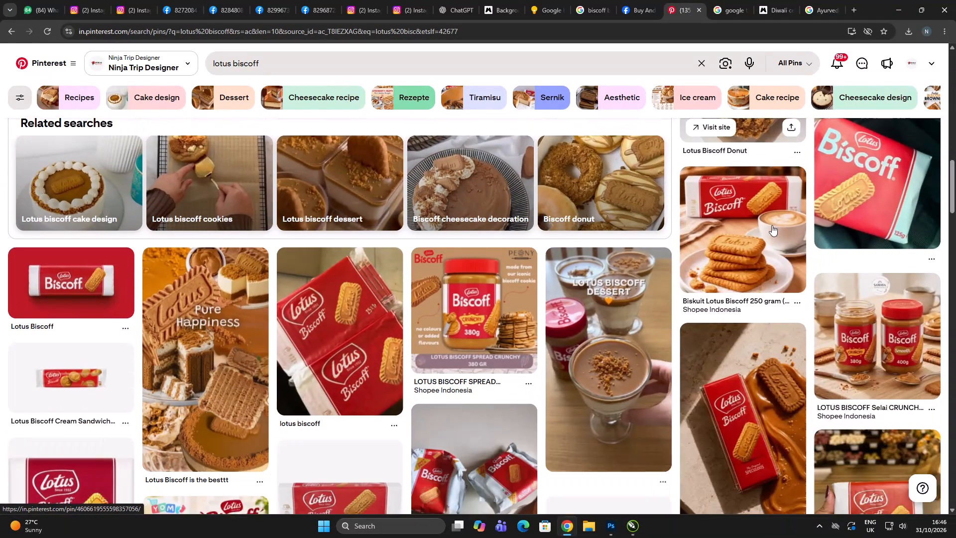
# Open the Biscoff pack pin with stacked biscuits and a coffee cup, and examine its related pins.
pyautogui.click(756, 228)
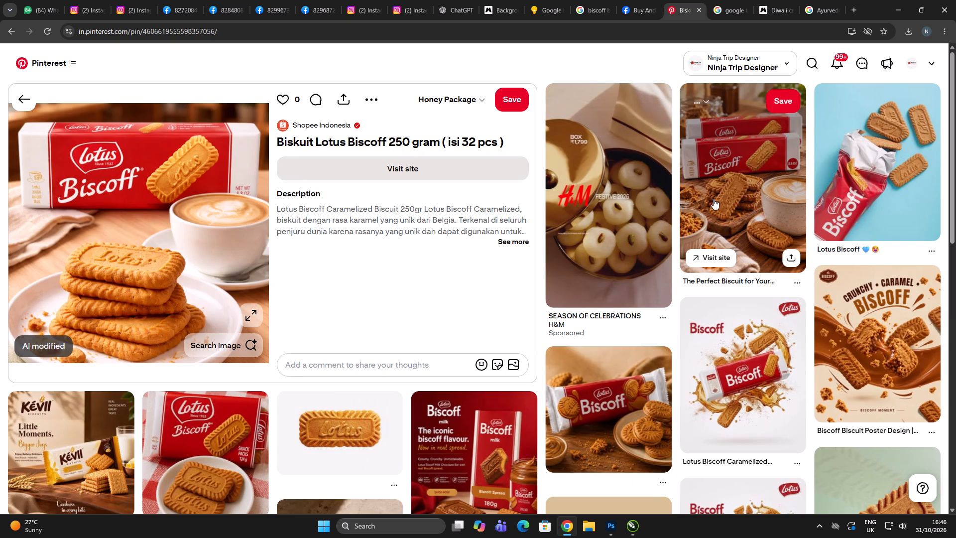
pyautogui.scroll(-5, 779, 211)
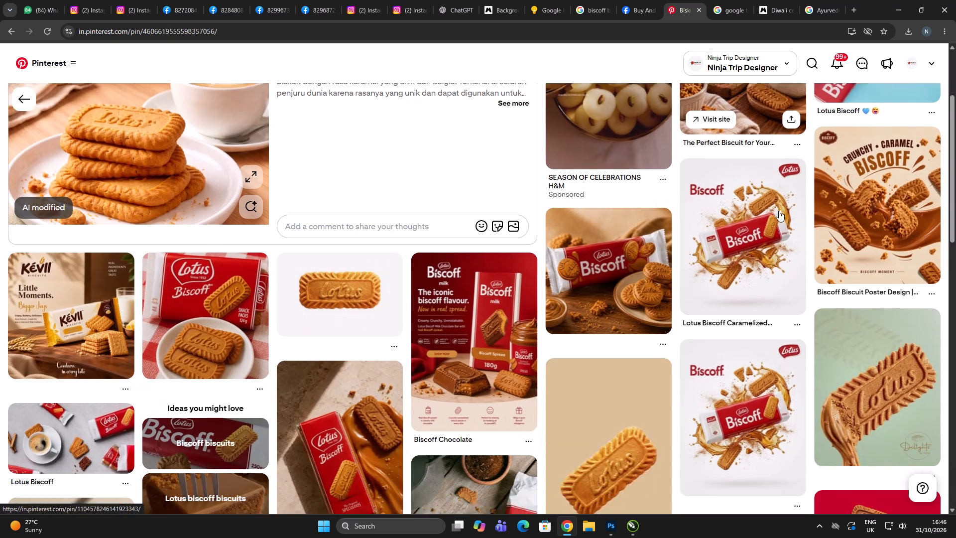
pyautogui.scroll(-5, 630, 218)
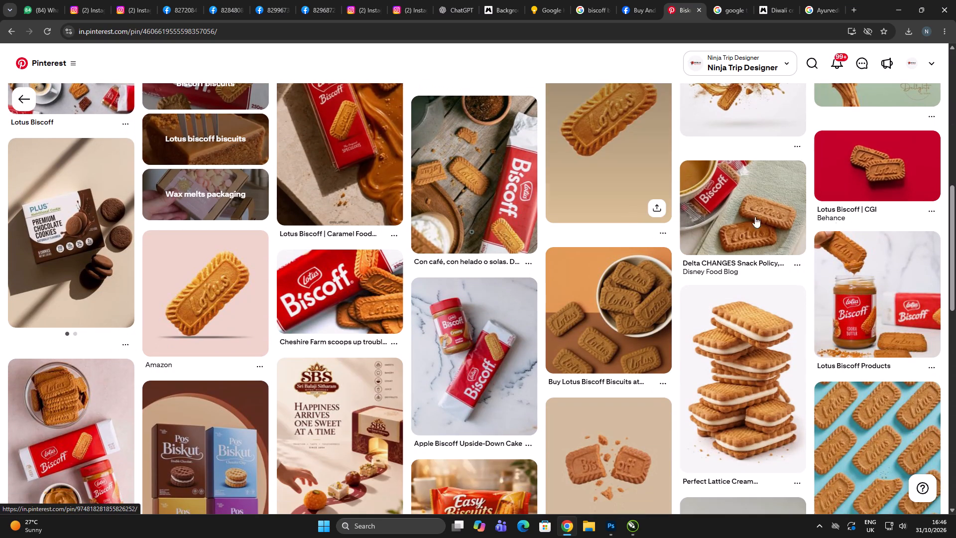
pyautogui.scroll(-5, 709, 227)
pyautogui.scroll(20, 723, 223)
pyautogui.scroll(2, 723, 223)
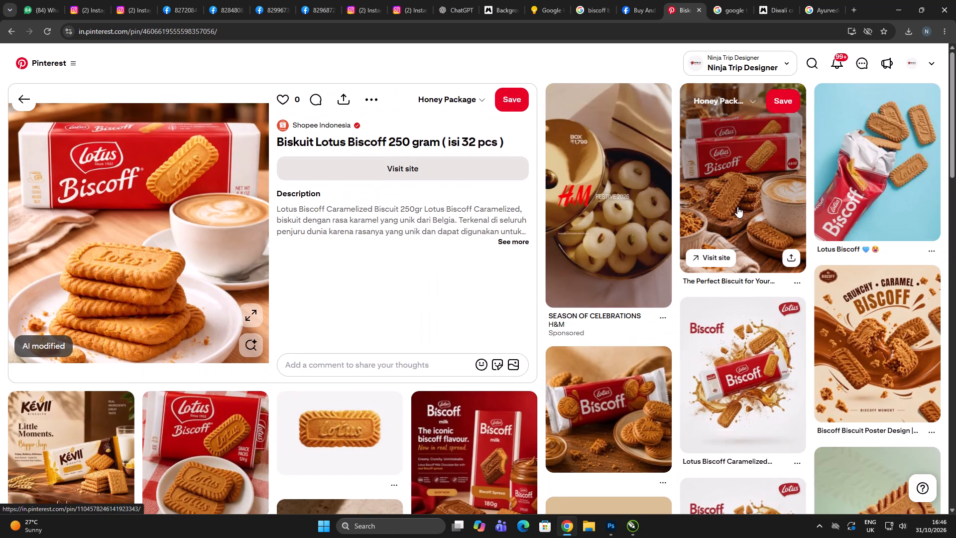
pyautogui.scroll(5, 737, 207)
# Open the pin of Lotus biscuits spilling from a pack on blue, and look through its related pins for a biscuit close-up.
pyautogui.click(892, 143)
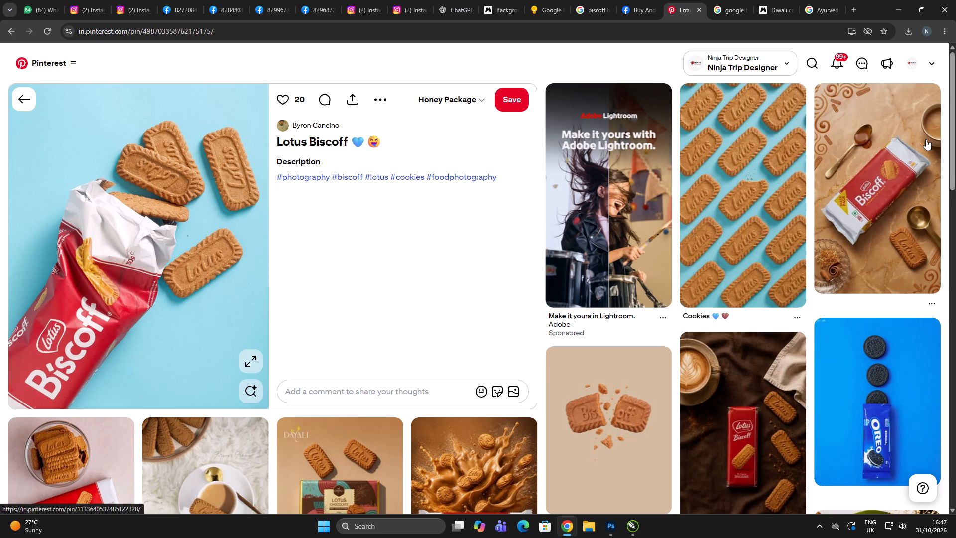
pyautogui.scroll(-6, 791, 403)
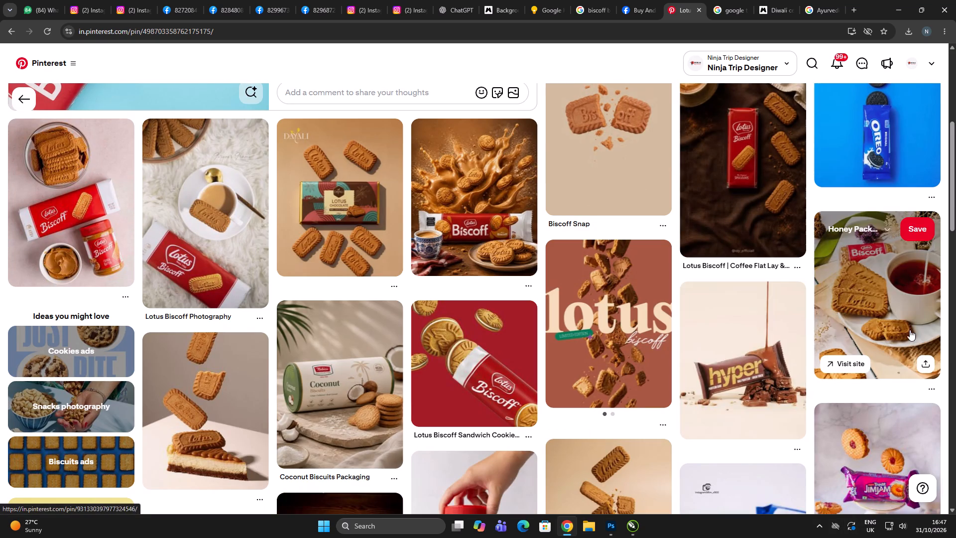
pyautogui.scroll(-9, 819, 327)
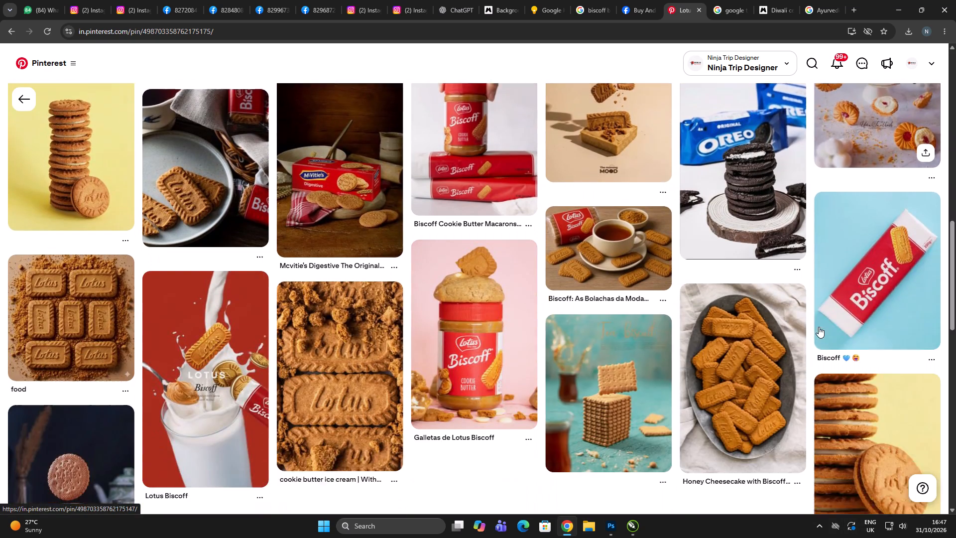
pyautogui.scroll(3, 819, 327)
pyautogui.scroll(-4, 819, 327)
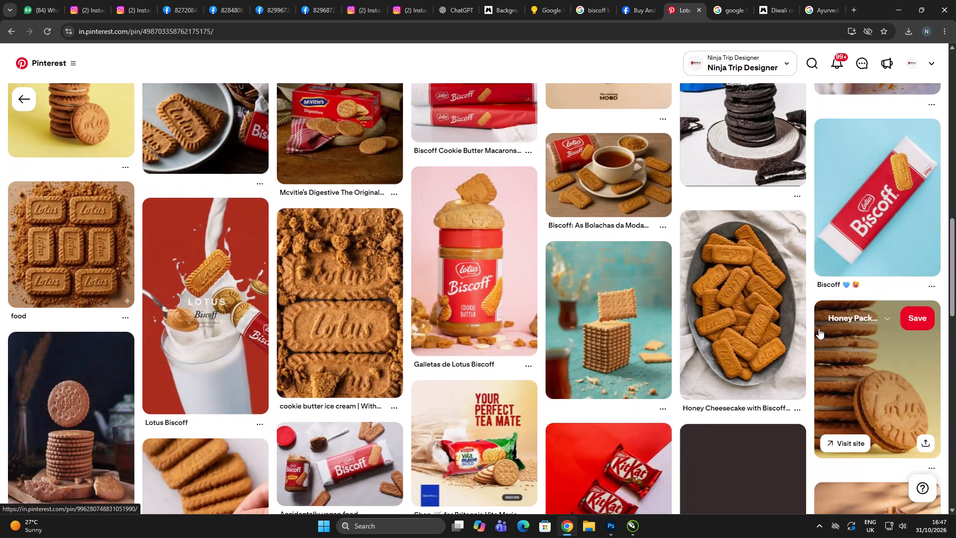
pyautogui.scroll(-5, 135, 250)
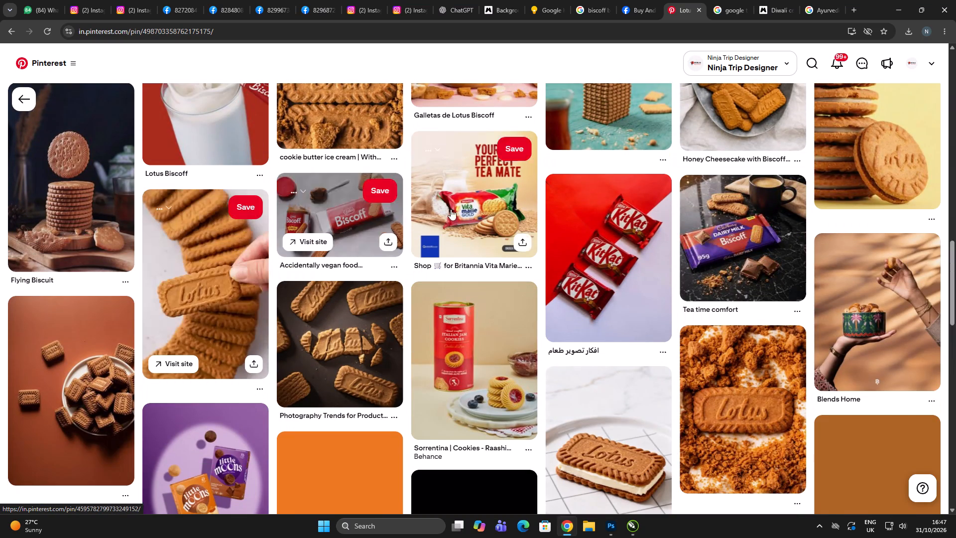
pyautogui.scroll(-2, 429, 289)
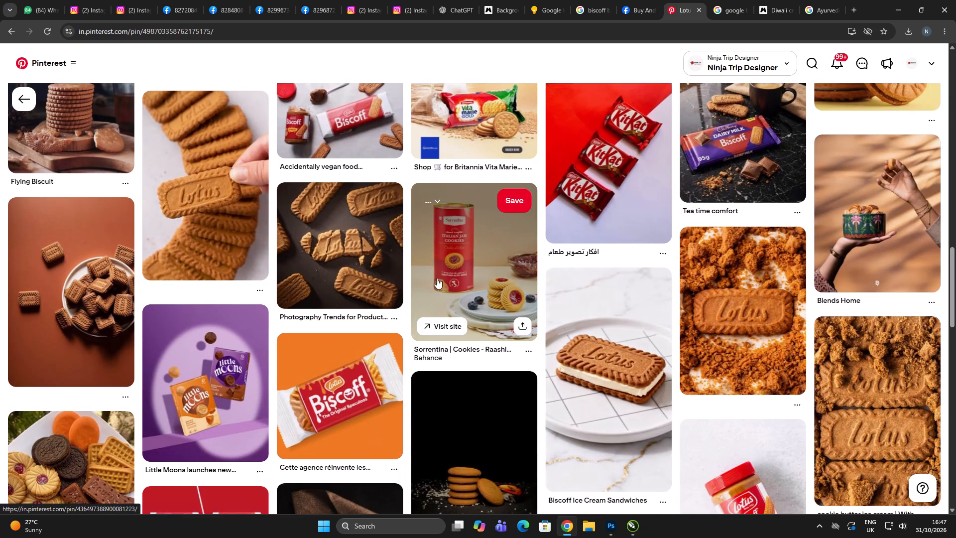
pyautogui.scroll(-5, 437, 277)
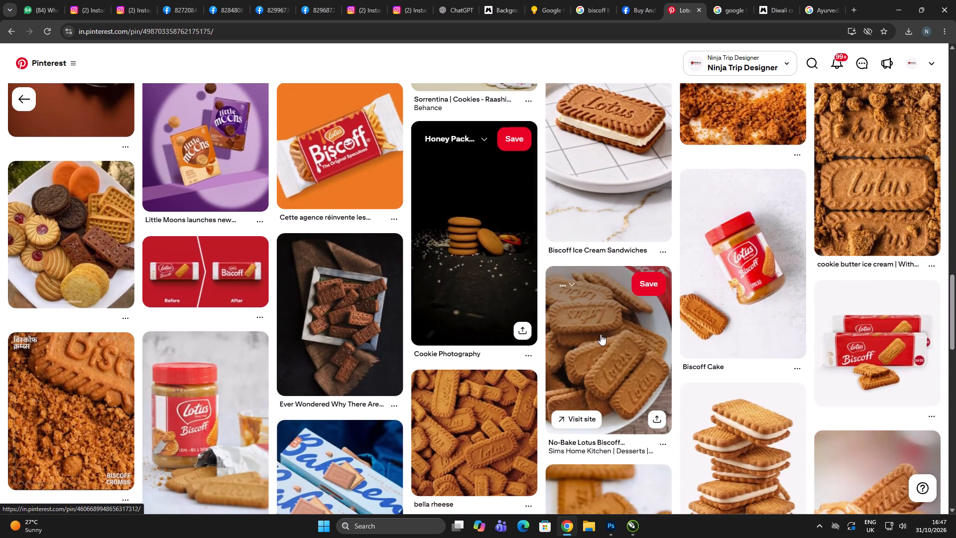
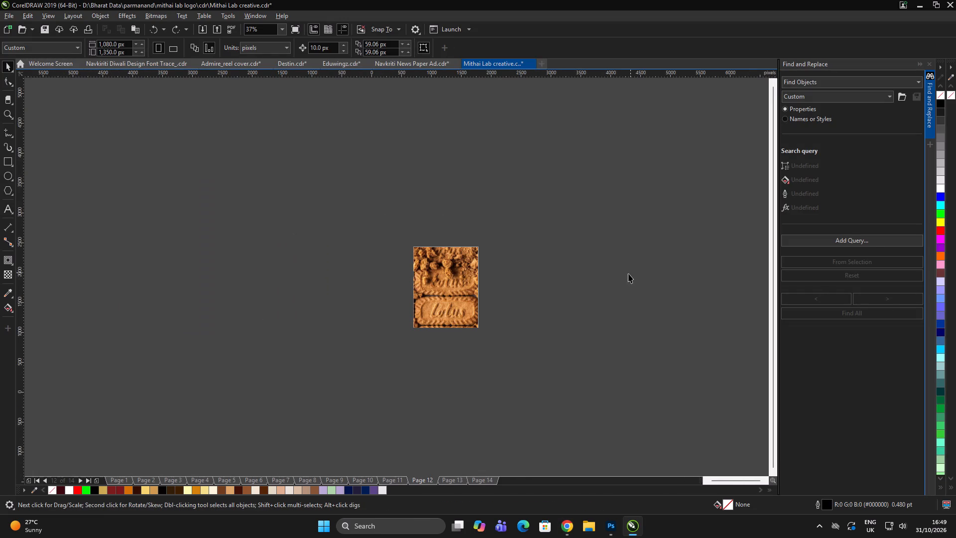
pyautogui.hotkey('ctrl', 'i')
pyautogui.click(344, 178)
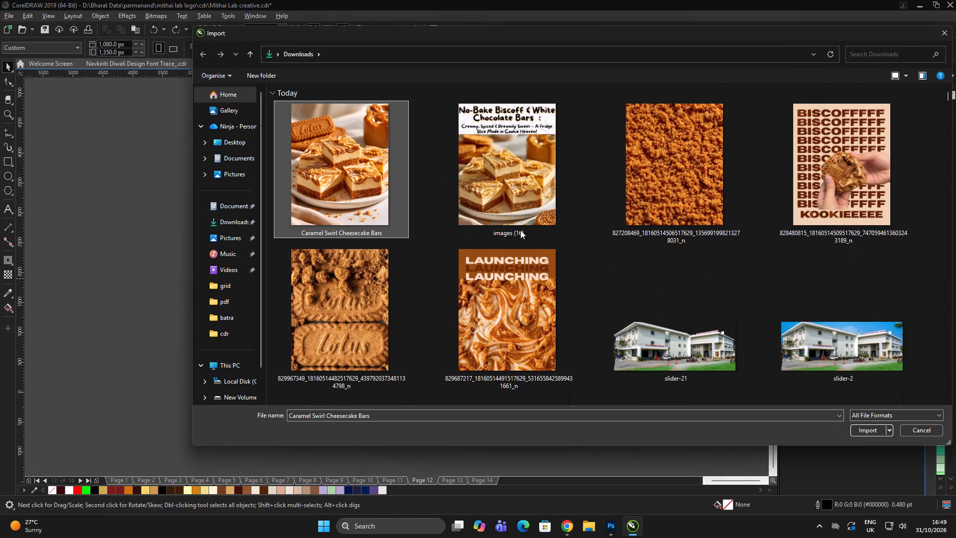
pyautogui.click(865, 429)
pyautogui.moveTo(472, 199); pyautogui.dragTo(562, 327)
pyautogui.click(561, 307)
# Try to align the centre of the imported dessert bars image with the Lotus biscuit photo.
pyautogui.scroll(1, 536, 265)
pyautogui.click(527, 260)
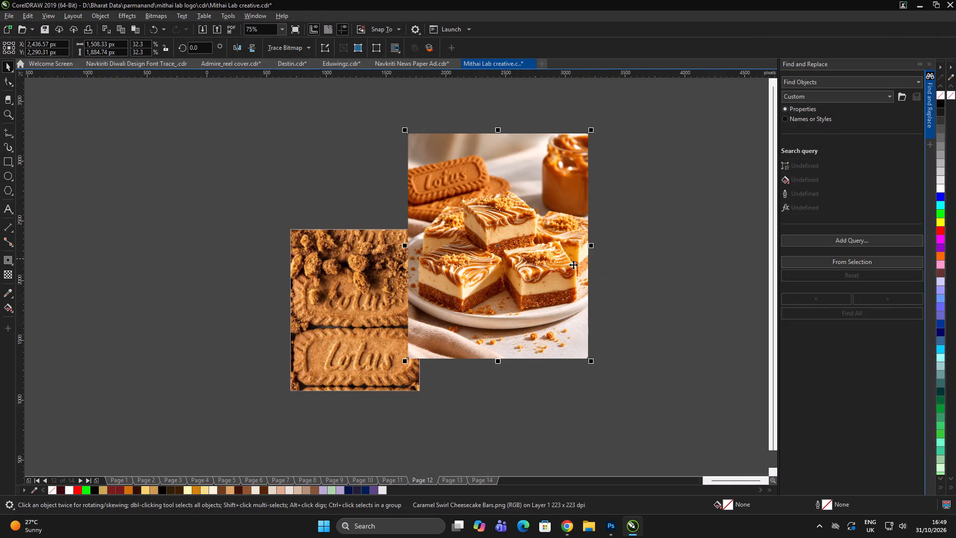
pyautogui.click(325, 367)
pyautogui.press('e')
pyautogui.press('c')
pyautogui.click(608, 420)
# Set the dessert bars image's size to 1080 px wide and 150 px high.
pyautogui.click(479, 293)
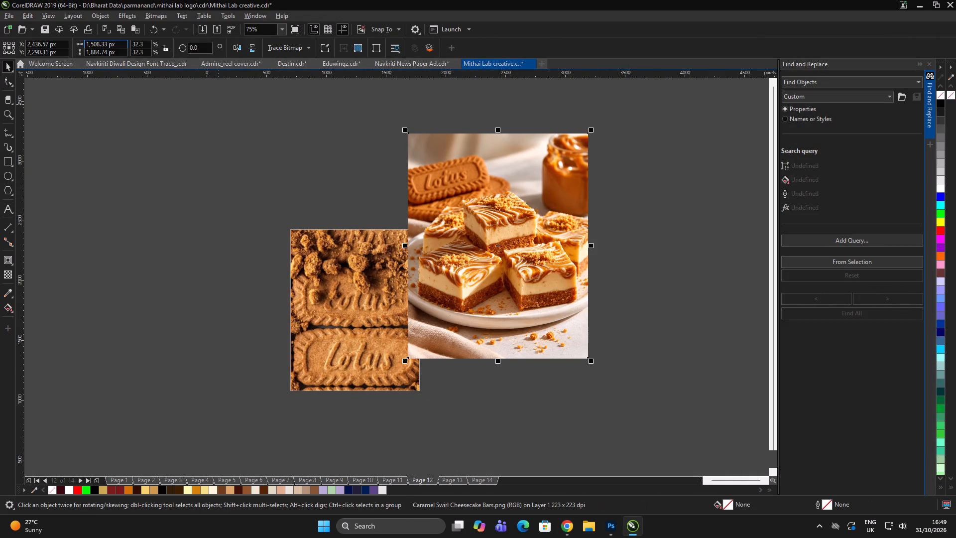
pyautogui.click(119, 49)
pyautogui.hotkey('ctrl', 'a')
pyautogui.hotkey('shift', 'Tab')
pyautogui.write('1080')
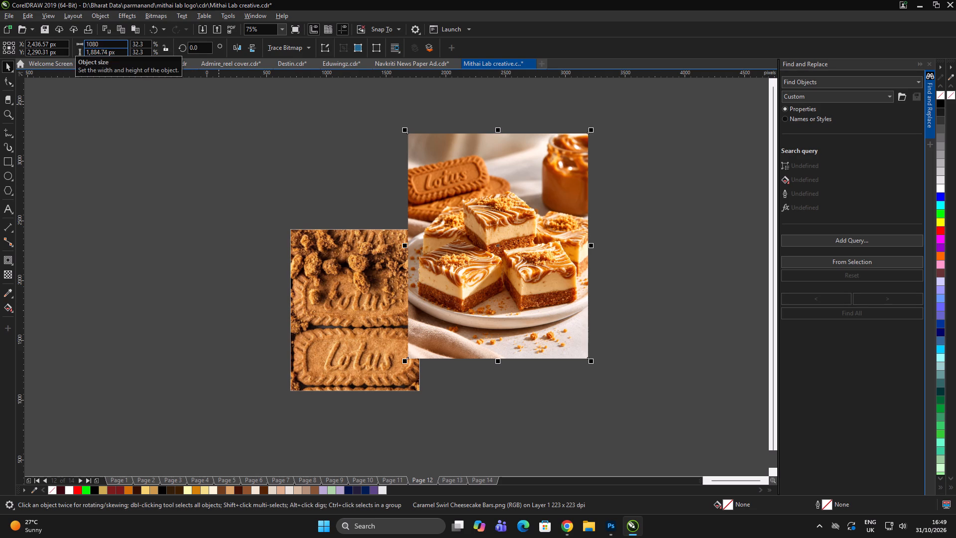
pyautogui.press('Tab')
pyautogui.press('1')
pyautogui.write('50')
pyautogui.press('Return')
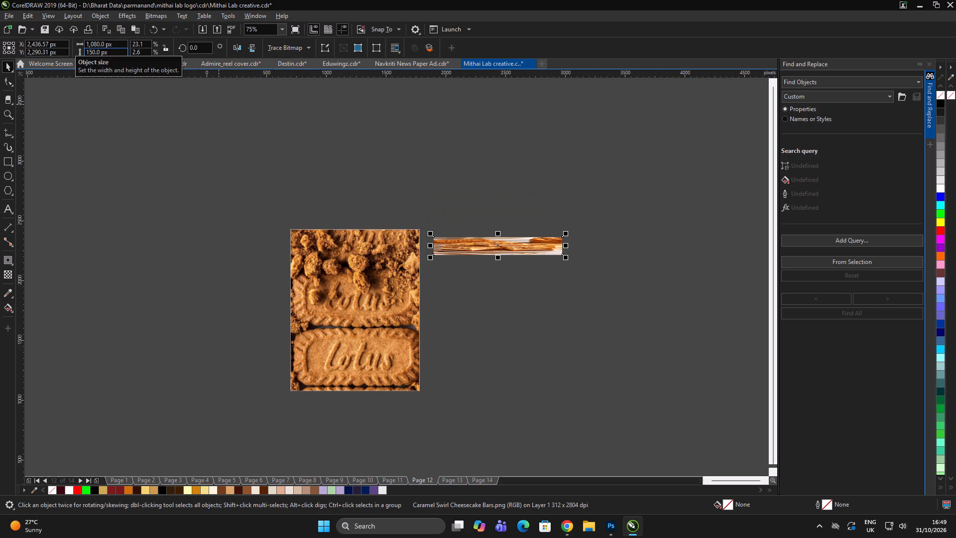
# Set the dessert bars image's height to 1350 px.
pyautogui.click(127, 54)
pyautogui.hotkey('ctrl', 'a')
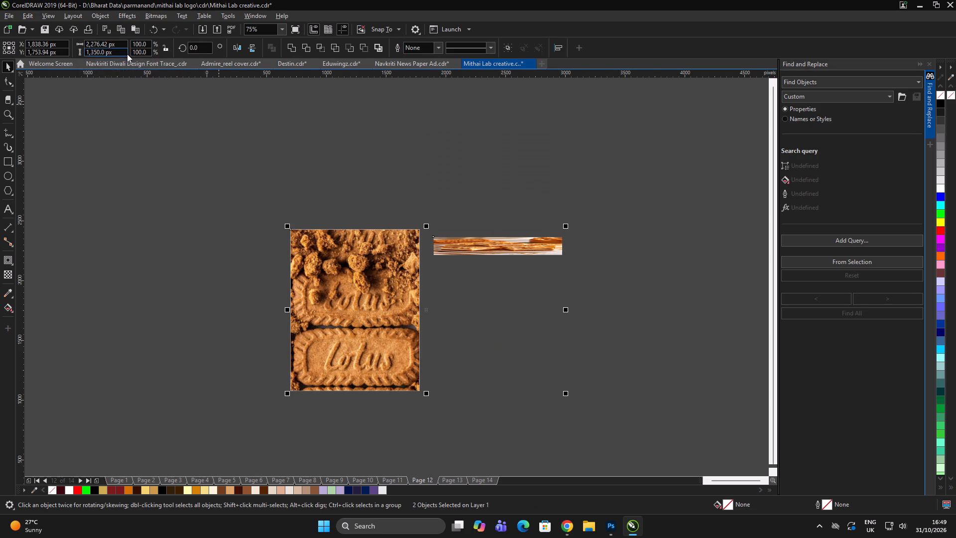
pyautogui.click(570, 300)
pyautogui.click(654, 179)
pyautogui.moveTo(653, 178); pyautogui.dragTo(357, 287)
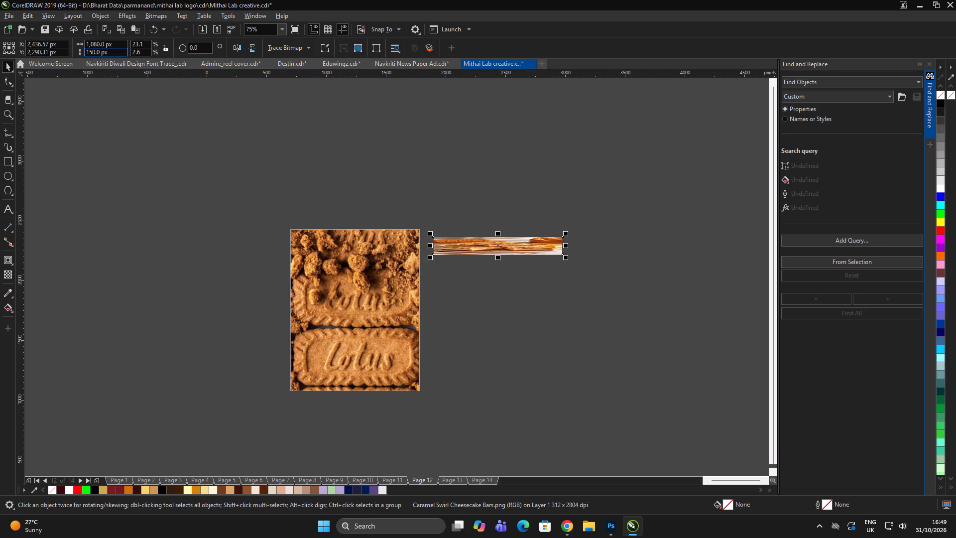
pyautogui.click(106, 50)
pyautogui.hotkey('ctrl', 'a')
pyautogui.write('1350')
pyautogui.press('Return')
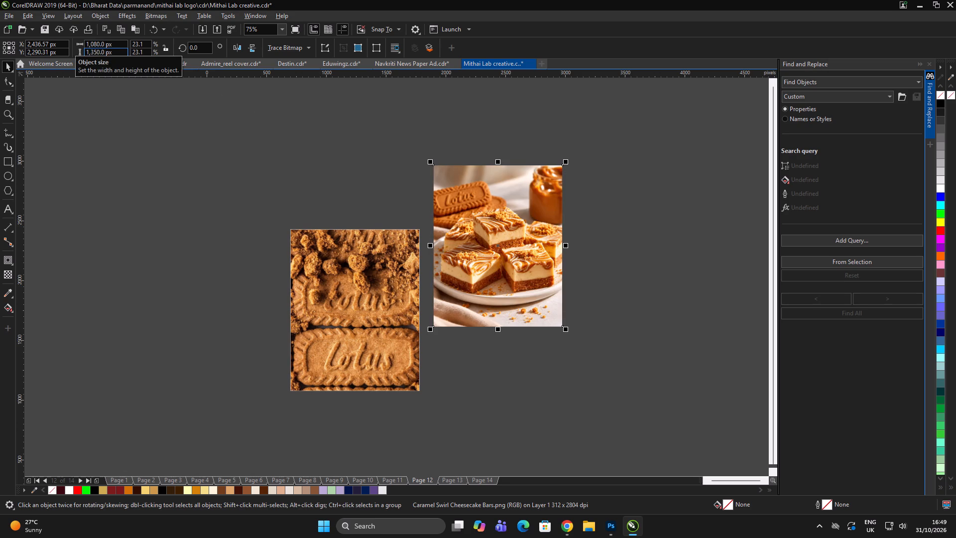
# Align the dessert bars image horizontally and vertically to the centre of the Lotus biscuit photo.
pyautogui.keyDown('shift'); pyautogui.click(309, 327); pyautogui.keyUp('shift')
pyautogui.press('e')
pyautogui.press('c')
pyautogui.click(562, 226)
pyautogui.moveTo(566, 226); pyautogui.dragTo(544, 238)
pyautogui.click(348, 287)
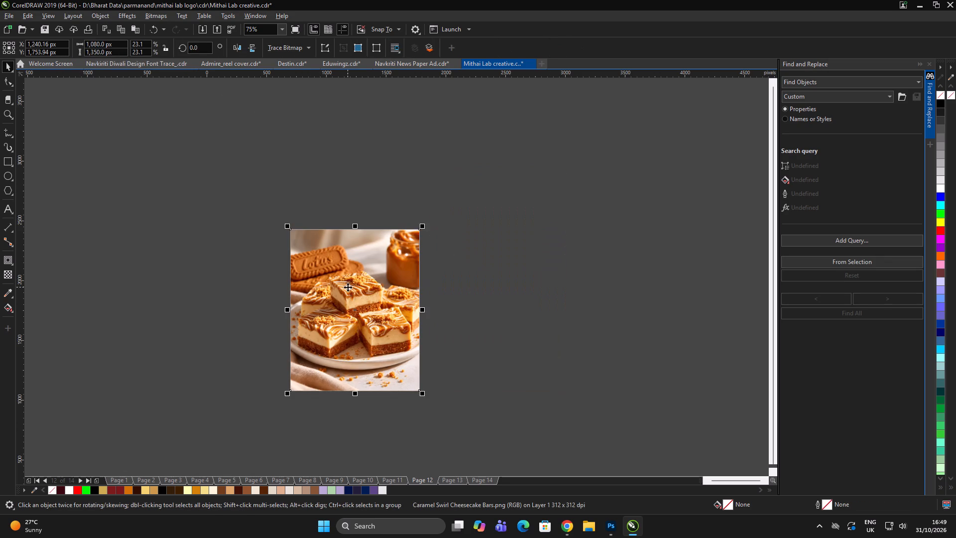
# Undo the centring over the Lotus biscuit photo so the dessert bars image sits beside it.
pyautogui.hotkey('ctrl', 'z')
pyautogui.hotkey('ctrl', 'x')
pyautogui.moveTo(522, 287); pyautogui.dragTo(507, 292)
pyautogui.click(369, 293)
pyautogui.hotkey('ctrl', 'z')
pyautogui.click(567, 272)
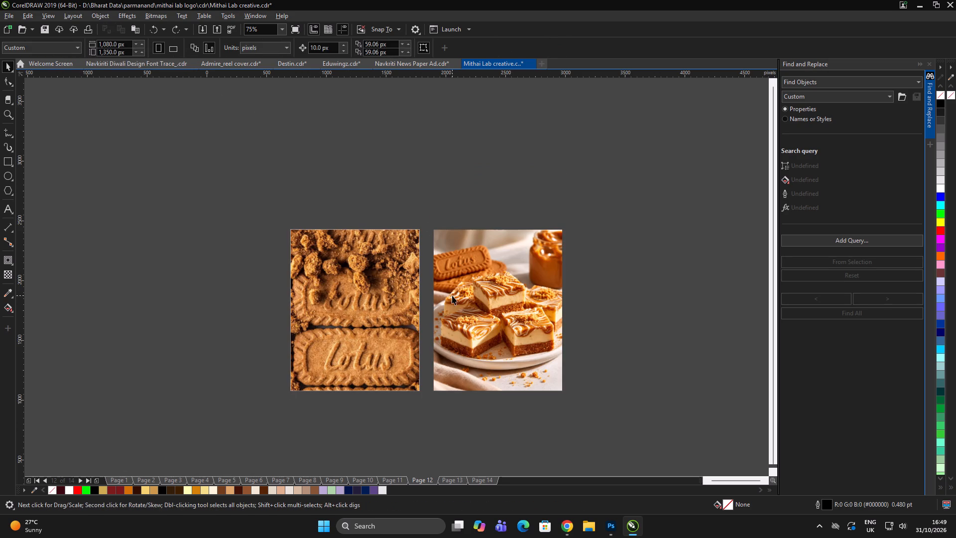
# Delete the Lotus biscuit photo from page 12.
pyautogui.click(284, 276)
pyautogui.click(360, 278)
pyautogui.press('Delete')
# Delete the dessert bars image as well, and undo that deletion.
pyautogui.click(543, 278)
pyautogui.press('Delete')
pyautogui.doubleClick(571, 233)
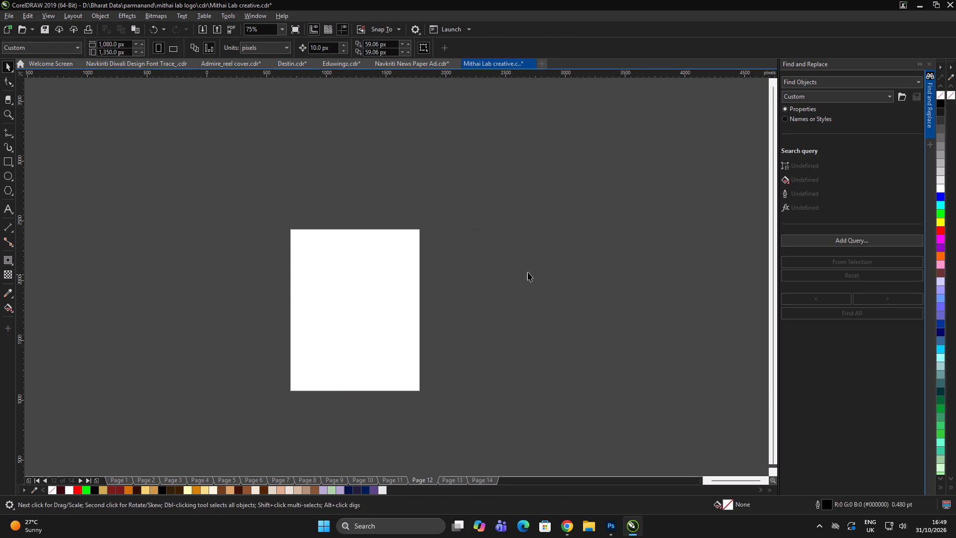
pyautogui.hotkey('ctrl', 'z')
# Centre the dessert bars image on page 12.
pyautogui.press('p')
pyautogui.tripleClick(605, 229)
pyautogui.click(603, 230)
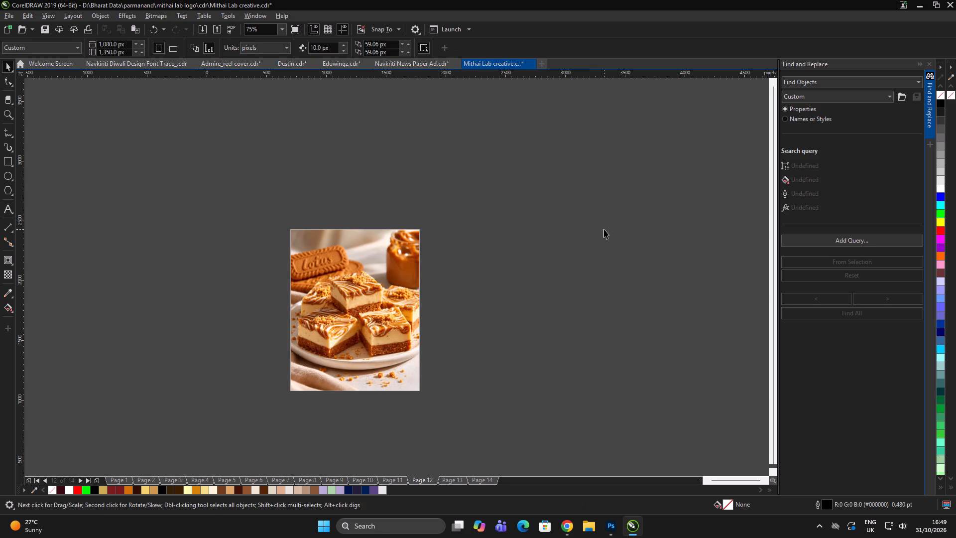
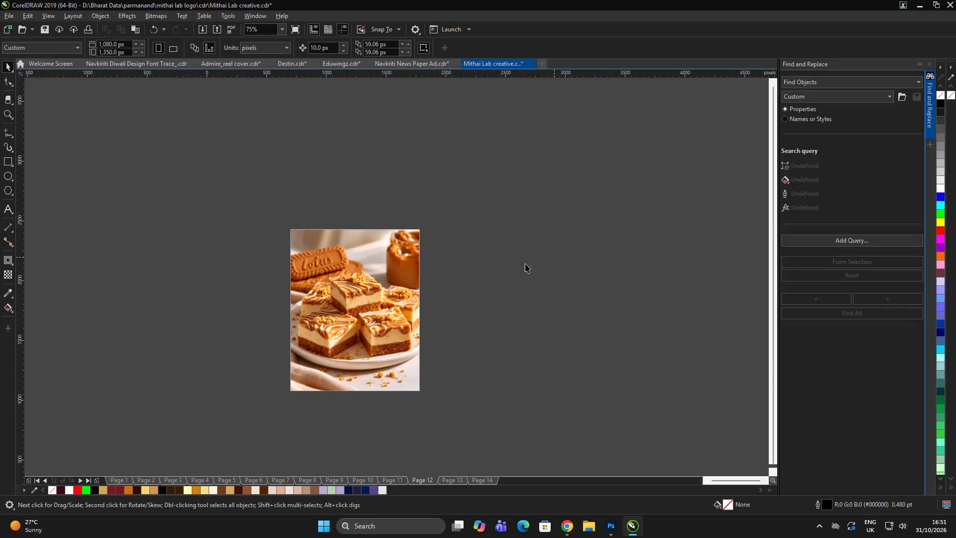
# Delete the dessert bars source photo lying beside the crumb texture on page 14.
pyautogui.click(625, 293)
pyautogui.click(609, 297)
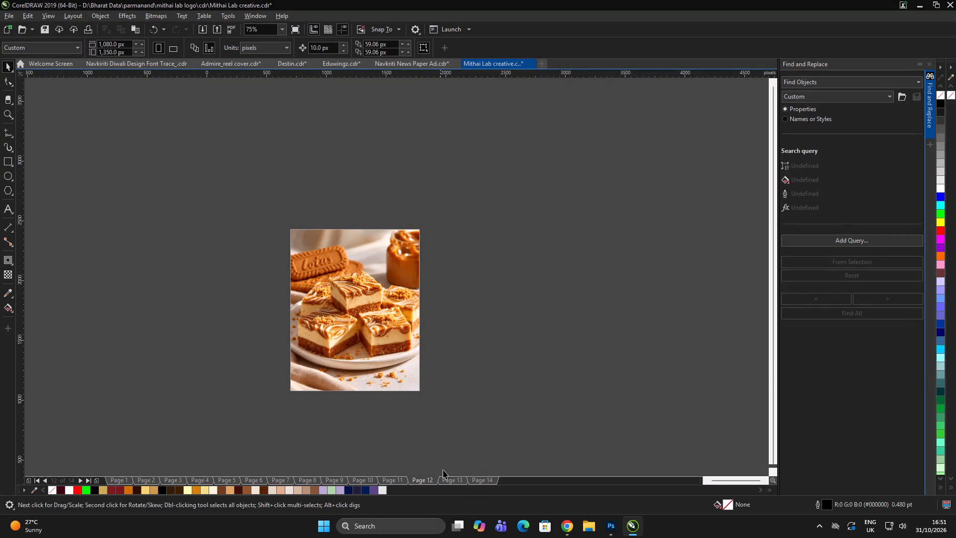
pyautogui.click(448, 479)
pyautogui.click(478, 481)
pyautogui.doubleClick(522, 406)
pyautogui.click(563, 347)
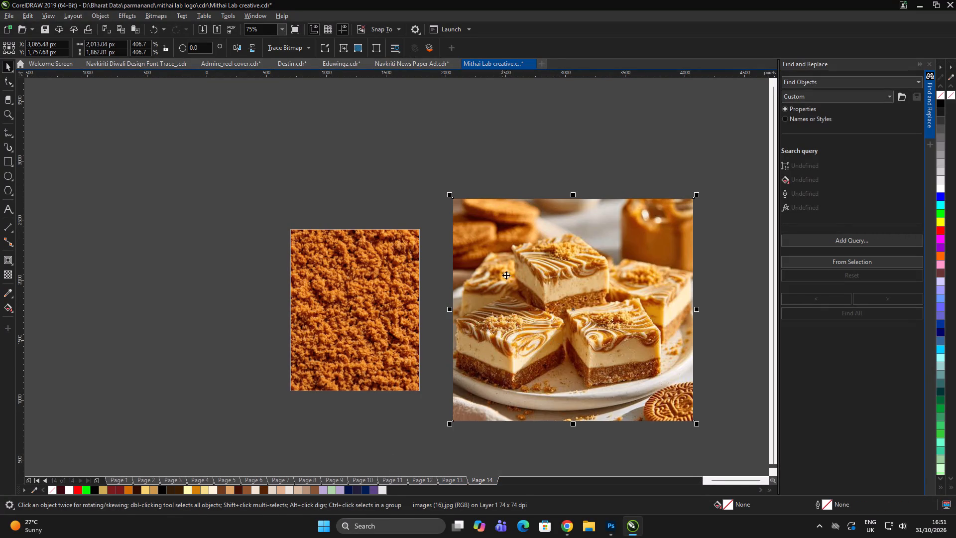
pyautogui.press('Delete')
pyautogui.tripleClick(526, 267)
# Ungroup the Mithai Labs logo on the page 10 creative and copy it.
pyautogui.press('pageup')
pyautogui.press('pageup')
pyautogui.press('pageup')
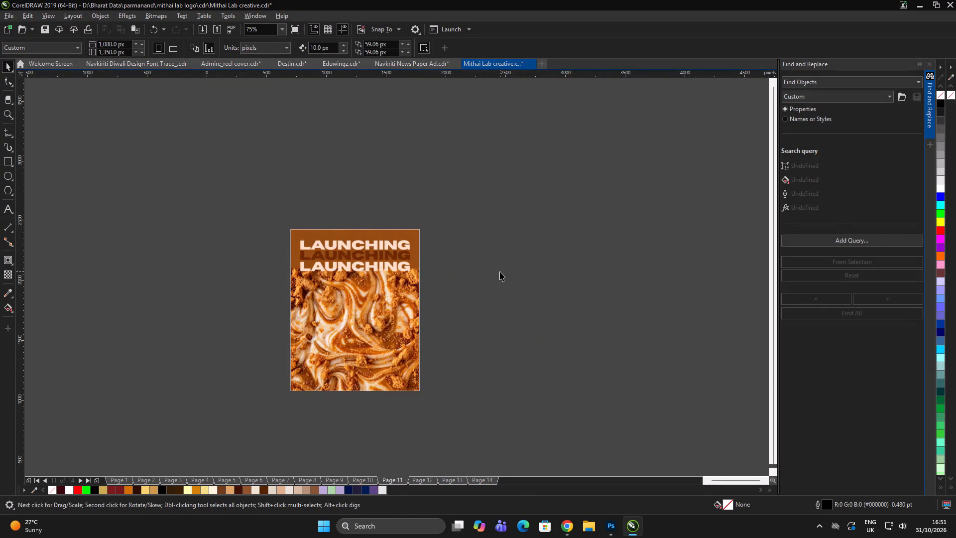
pyautogui.press('pageup')
pyautogui.moveTo(515, 219); pyautogui.dragTo(495, 235)
pyautogui.moveTo(491, 179); pyautogui.dragTo(348, 274)
pyautogui.scroll(2, 423, 233)
pyautogui.click(378, 255)
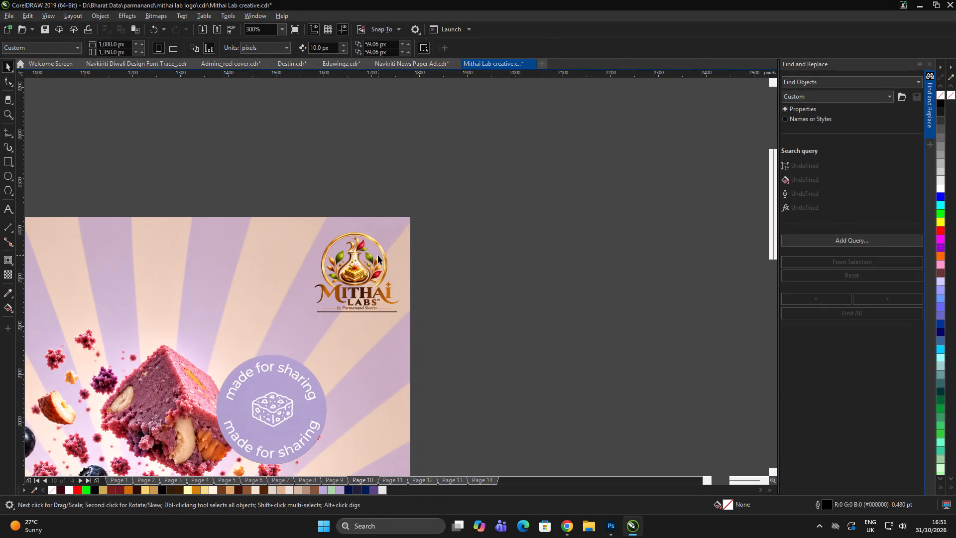
pyautogui.hotkey('ctrl', 'u')
pyautogui.keyDown('ctrl'); pyautogui.click(470, 221); pyautogui.keyUp('ctrl')
pyautogui.moveTo(492, 188); pyautogui.dragTo(294, 362)
pyautogui.hotkey('ctrl', 'c')
pyautogui.keyDown('ctrl'); pyautogui.doubleClick(532, 262); pyautogui.keyUp('ctrl')
pyautogui.click(505, 331)
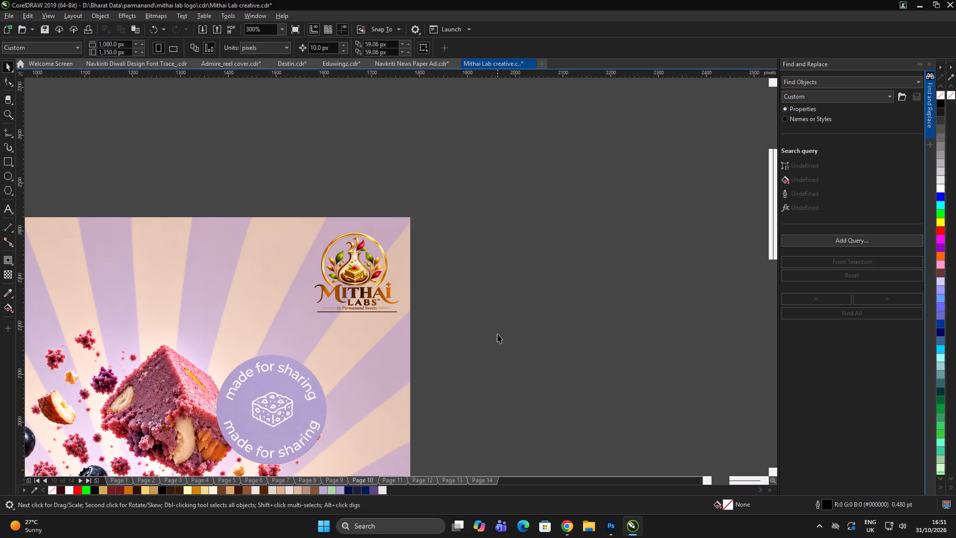
pyautogui.click(497, 334)
# Paste the Mithai Labs logo on page 11, group it and place it just outside the LAUNCHING artwork.
pyautogui.press('pagedown')
pyautogui.scroll(-2, 465, 259)
pyautogui.click(464, 258)
pyautogui.hotkey('ctrl', 'v')
pyautogui.scroll(1, 434, 273)
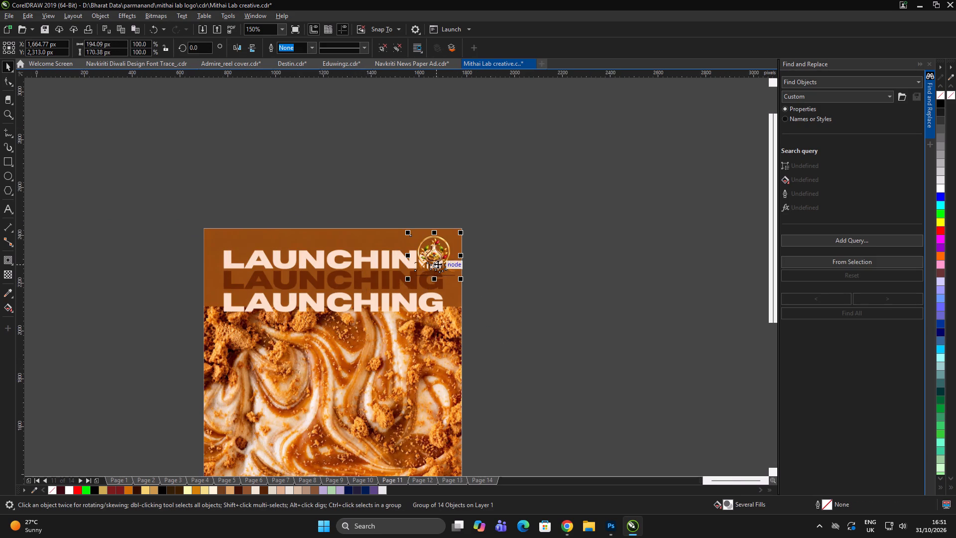
pyautogui.scroll(-1, 437, 261)
pyautogui.moveTo(437, 259); pyautogui.dragTo(392, 390)
pyautogui.scroll(1, 398, 398)
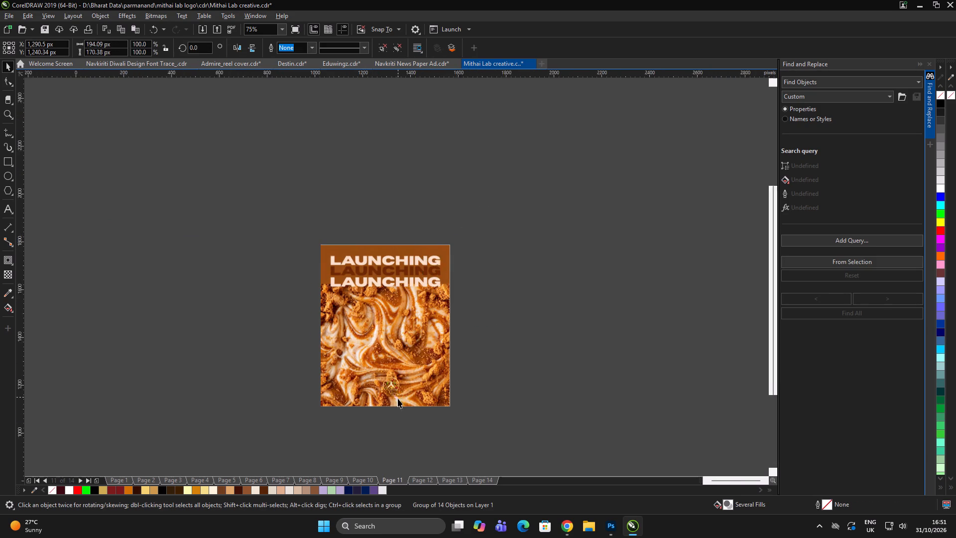
pyautogui.scroll(1, 398, 399)
pyautogui.hotkey('ctrl', 'g')
pyautogui.scroll(-2, 364, 360)
pyautogui.moveTo(370, 352); pyautogui.dragTo(468, 247)
pyautogui.doubleClick(486, 316)
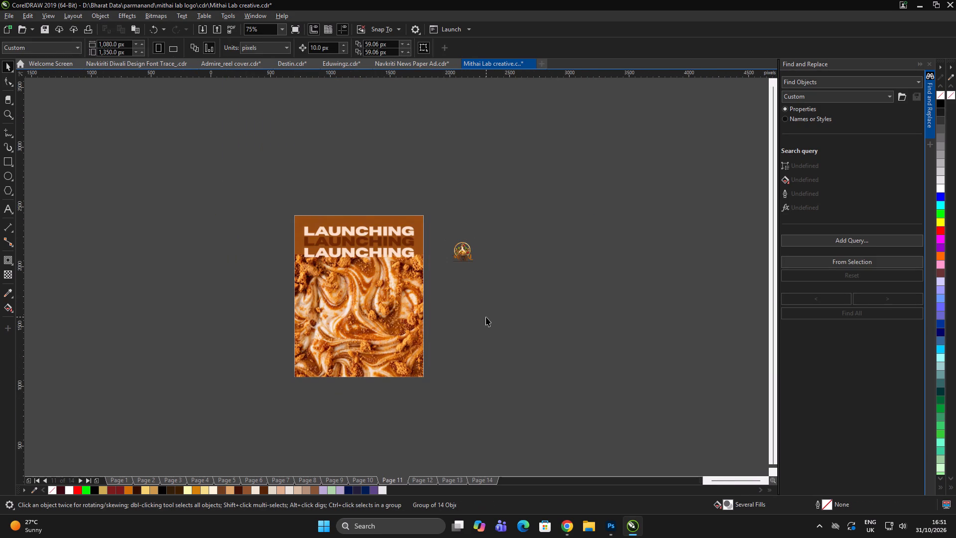
# Move the LAUNCHING artwork off page 11 onto the empty area beside it.
pyautogui.click(391, 351)
pyautogui.moveTo(387, 314); pyautogui.dragTo(140, 327)
pyautogui.tripleClick(472, 416)
pyautogui.doubleClick(473, 413)
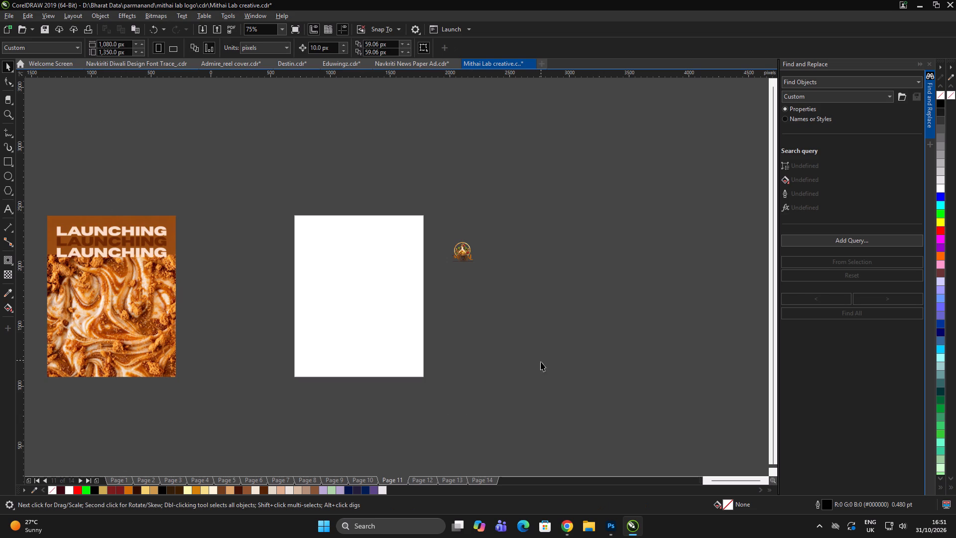
pyautogui.click(442, 370)
pyautogui.moveTo(444, 369); pyautogui.dragTo(437, 367)
# Draw a page-sized 1080 x 1350 px rectangle on page 11.
pyautogui.doubleClick(5, 162)
pyautogui.press('space')
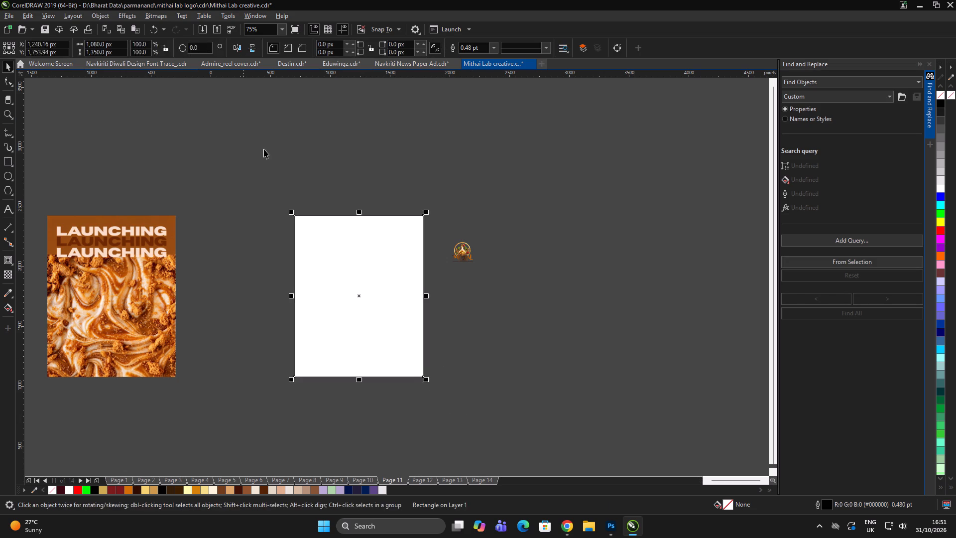
pyautogui.click(265, 148)
# PowerClip the LAUNCHING artwork inside the page-sized rectangle.
pyautogui.click(196, 276)
pyautogui.click(138, 273)
pyautogui.rightClick(132, 240)
pyautogui.click(108, 283)
pyautogui.rightClick(114, 266)
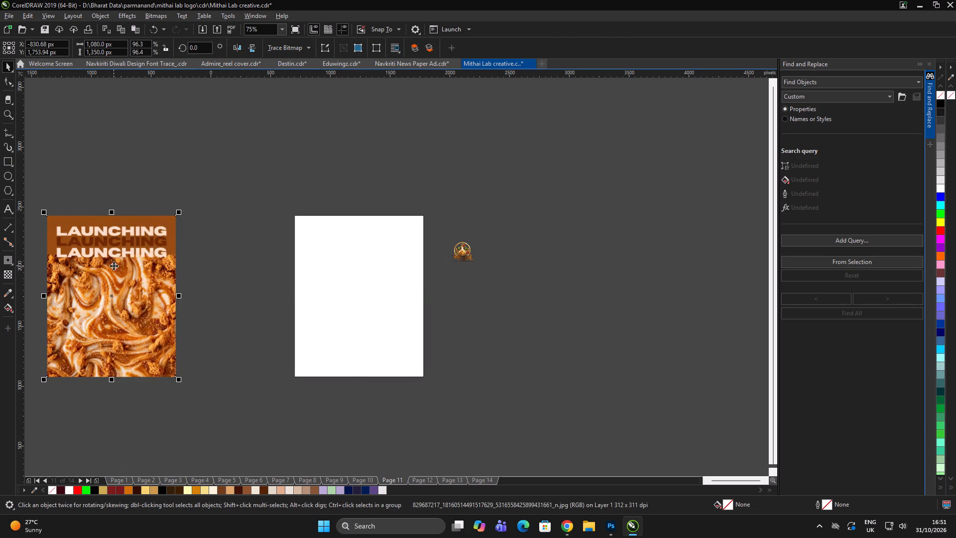
pyautogui.click(160, 363)
pyautogui.click(358, 299)
pyautogui.click(484, 387)
# Move the LAUNCHING artwork down about 98 px within its frame to leave a blank band at the top.
pyautogui.keyDown('alt'); pyautogui.click(373, 309); pyautogui.keyUp('alt')
pyautogui.scroll(1, 394, 294)
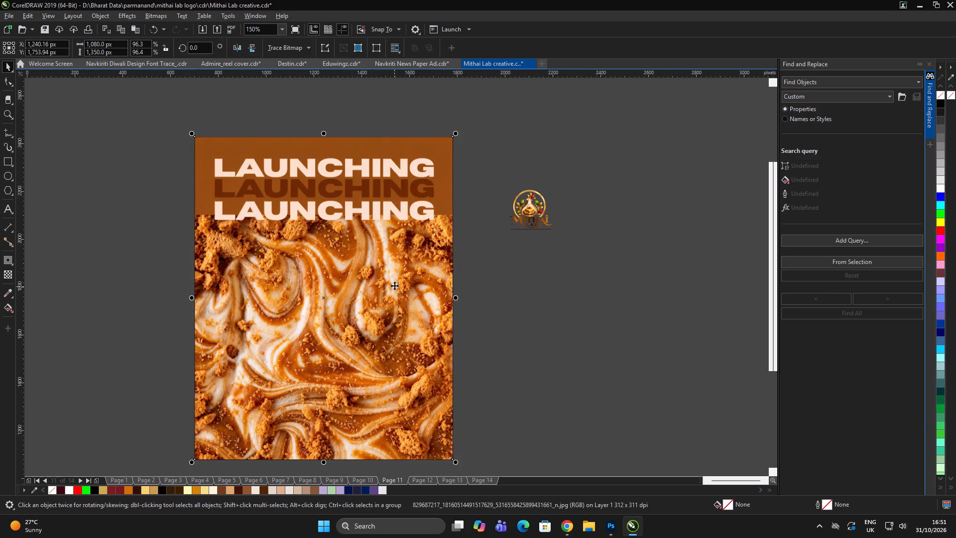
pyautogui.moveTo(394, 281); pyautogui.dragTo(398, 304)
pyautogui.doubleClick(505, 286)
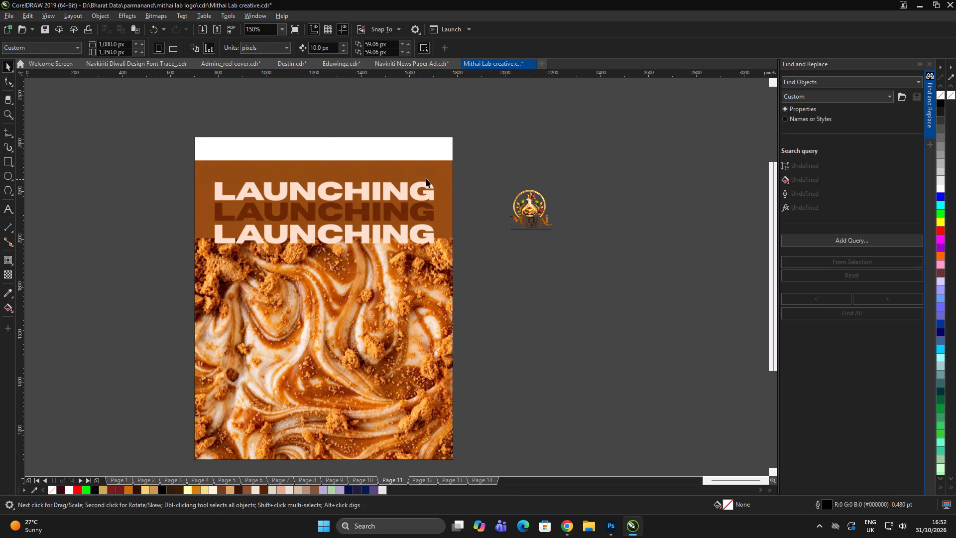
# Copy the LAUNCHING image from inside the PowerClip and paste it outside, offset to the side of the frame.
pyautogui.tripleClick(417, 196)
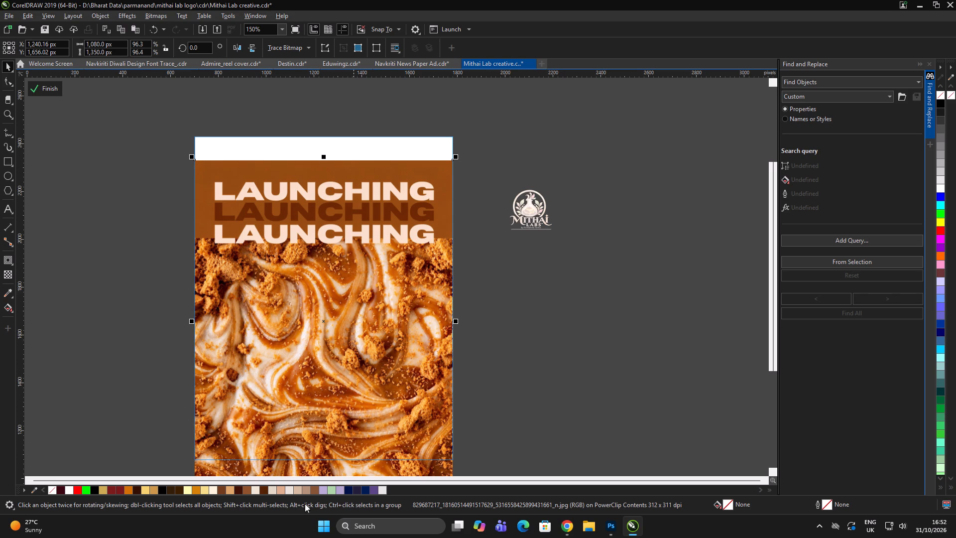
pyautogui.click(529, 171)
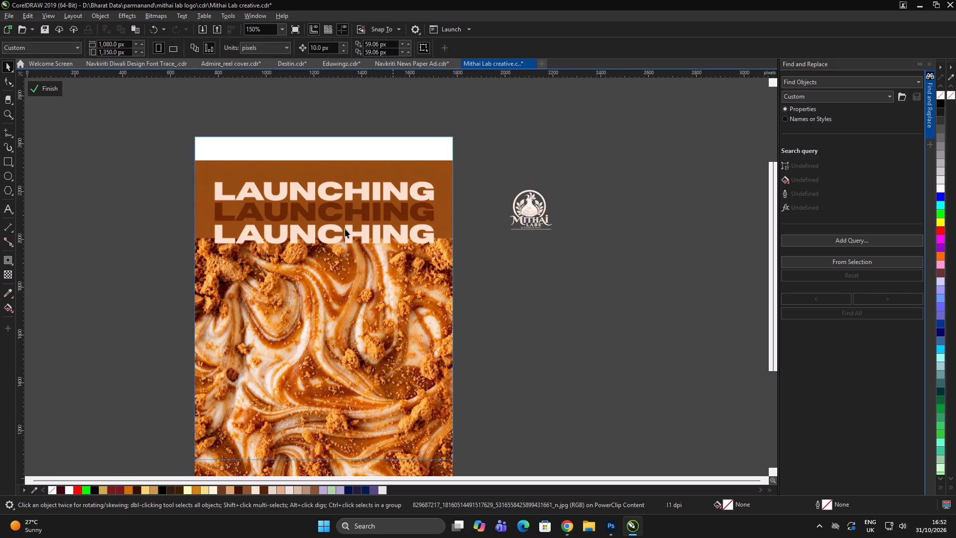
pyautogui.doubleClick(341, 235)
pyautogui.hotkey('ctrl', 'c')
pyautogui.click(42, 89)
pyautogui.click(76, 107)
pyautogui.hotkey('ctrl', 'v')
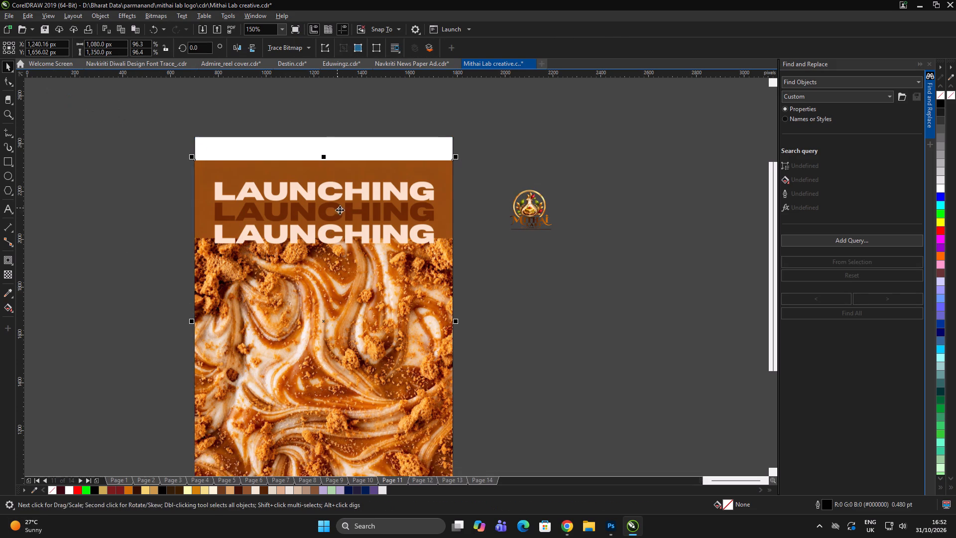
pyautogui.moveTo(358, 199); pyautogui.dragTo(218, 196)
pyautogui.scroll(2, 206, 133)
pyautogui.doubleClick(213, 126)
# Fill the frame with the brown sampled from the pasted artwork's header, and delete that pasted copy.
pyautogui.click(7, 298)
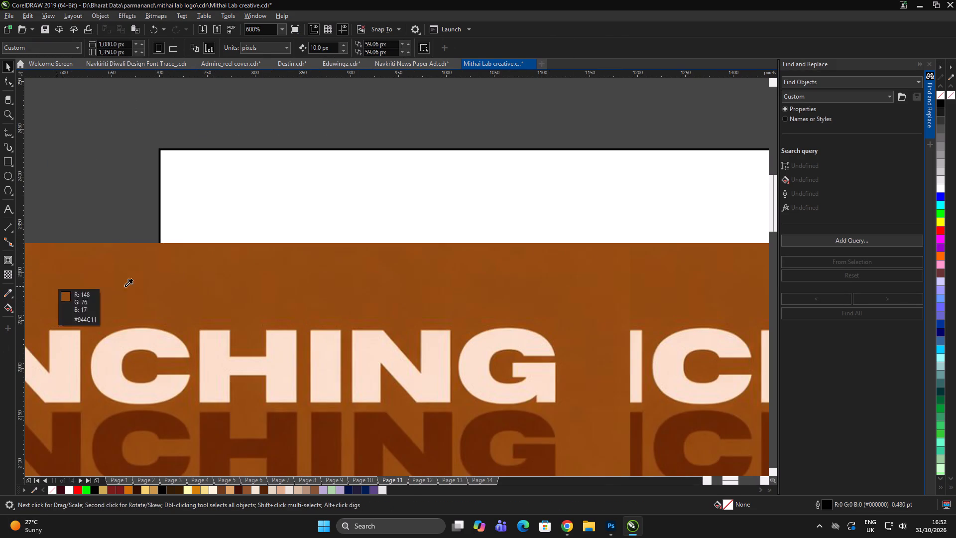
pyautogui.click(140, 285)
pyautogui.click(260, 175)
pyautogui.scroll(-2, 262, 174)
pyautogui.press('space')
pyautogui.click(257, 216)
pyautogui.click(250, 270)
pyautogui.press('Delete')
# Move the Mithai Labs logo into the brown band above the LAUNCHING headline.
pyautogui.moveTo(580, 248); pyautogui.dragTo(551, 242)
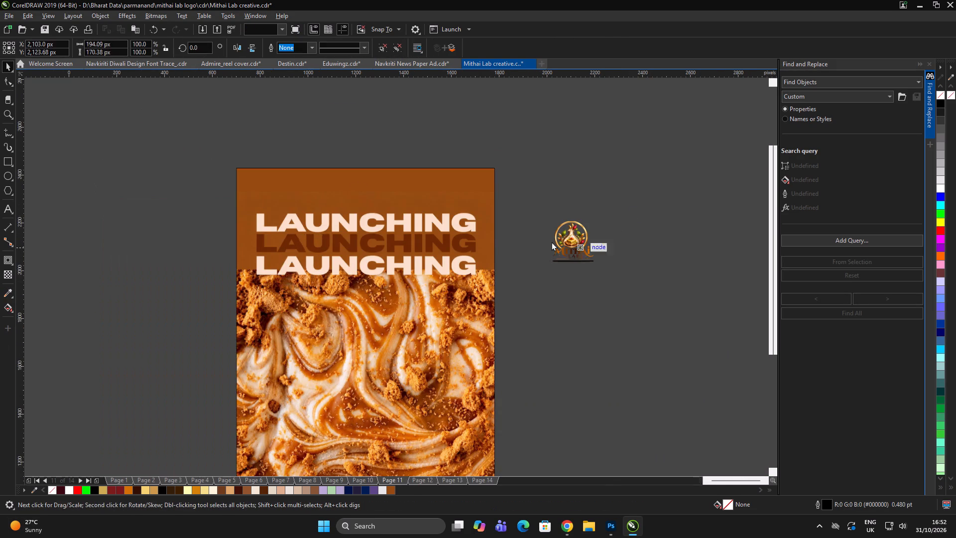
pyautogui.moveTo(551, 242); pyautogui.dragTo(364, 194)
pyautogui.scroll(1, 371, 196)
pyautogui.scroll(-2, 421, 178)
pyautogui.click(426, 173)
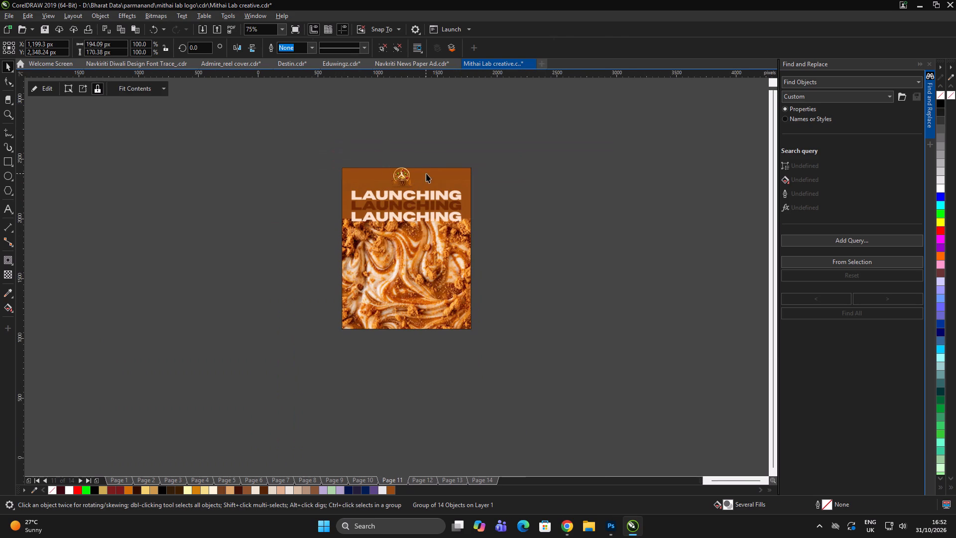
# Copy the LAUNCHING image out of the PowerClip again and paste it beside the page 11 frame.
pyautogui.doubleClick(443, 221)
pyautogui.click(431, 259)
pyautogui.hotkey('ctrl', 'c')
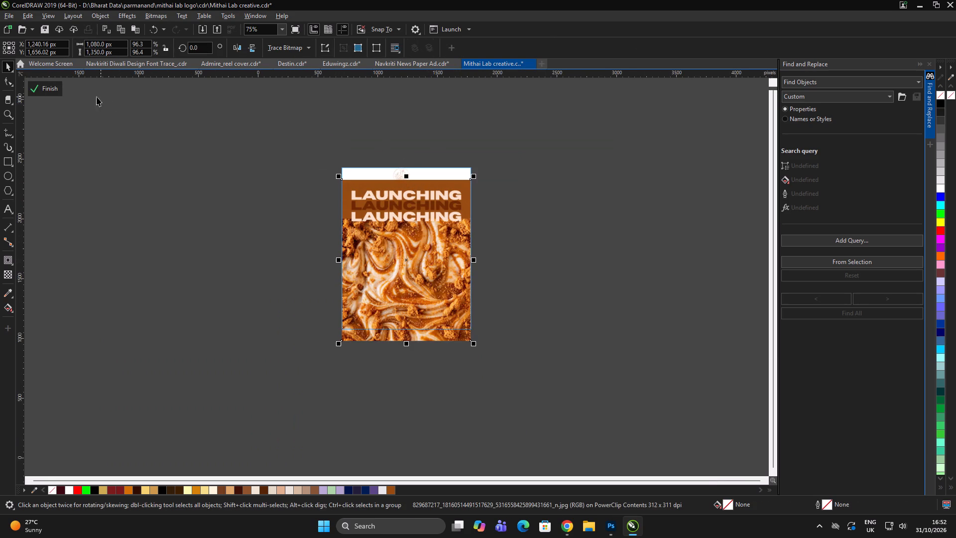
pyautogui.click(51, 89)
pyautogui.click(93, 213)
pyautogui.hotkey('ctrl', 'v')
pyautogui.moveTo(395, 259); pyautogui.dragTo(222, 247)
pyautogui.scroll(1, 283, 200)
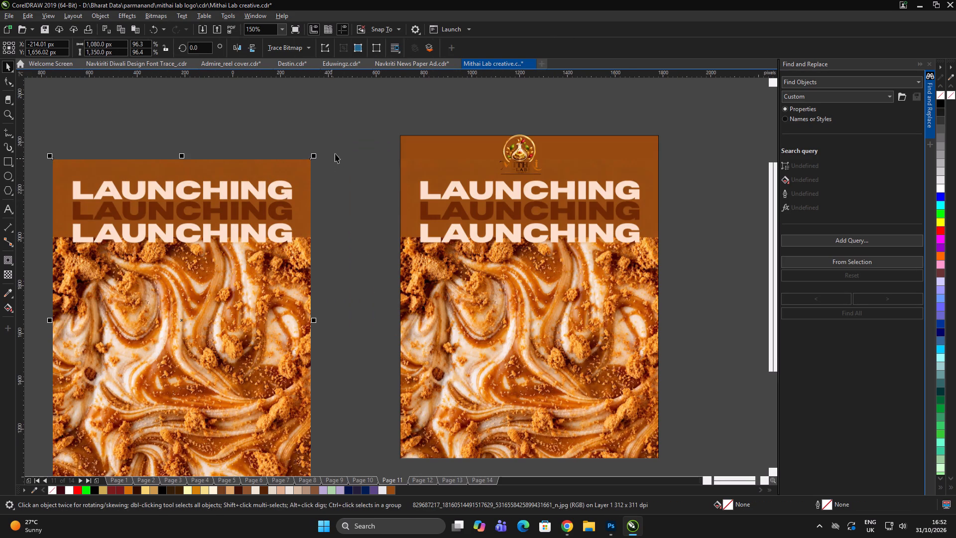
# Resample the brown near the edge of the pasted artwork's header and apply it to the frame's fill.
pyautogui.click(334, 154)
pyautogui.click(338, 145)
pyautogui.click(12, 290)
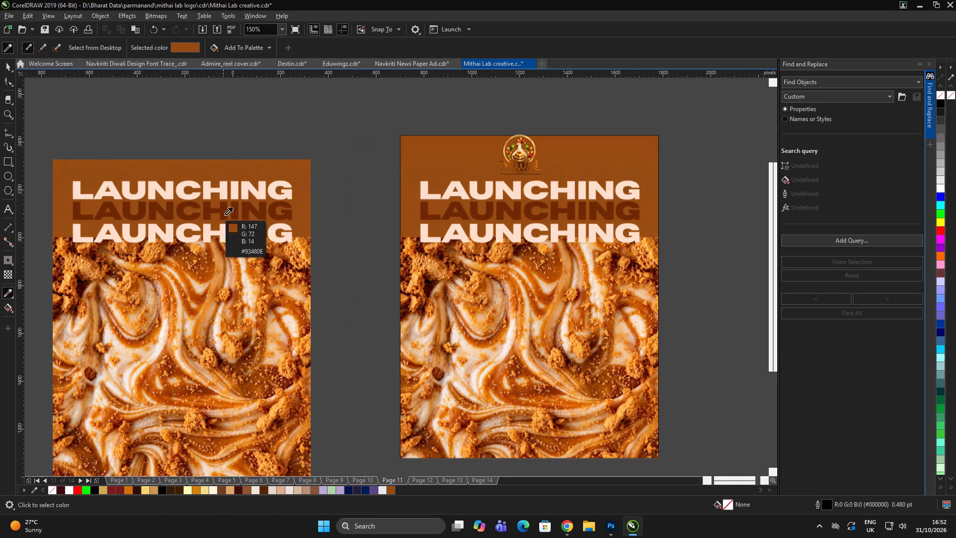
pyautogui.scroll(1, 298, 175)
pyautogui.click(302, 172)
pyautogui.click(558, 157)
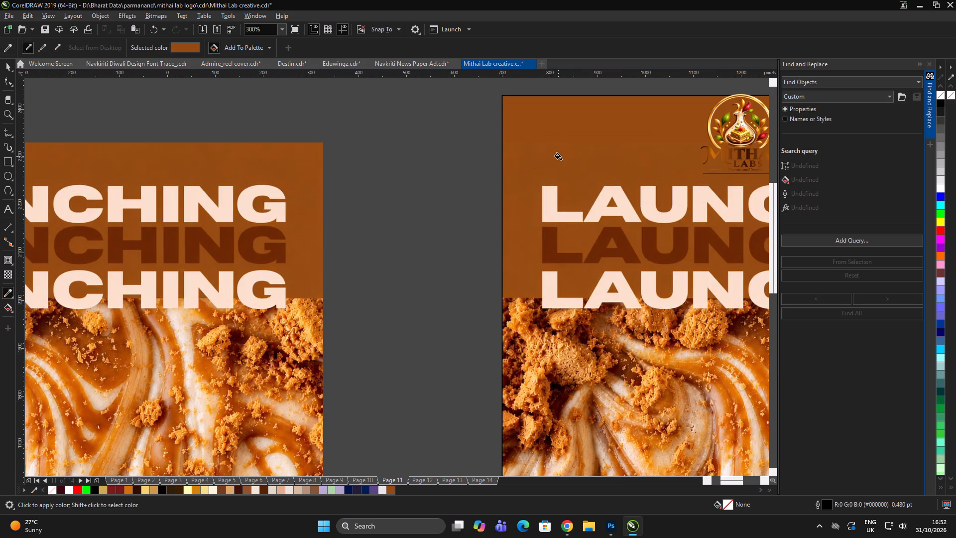
pyautogui.click(591, 115)
pyautogui.scroll(4, 592, 115)
pyautogui.scroll(-3, 325, 150)
pyautogui.scroll(2, 653, 148)
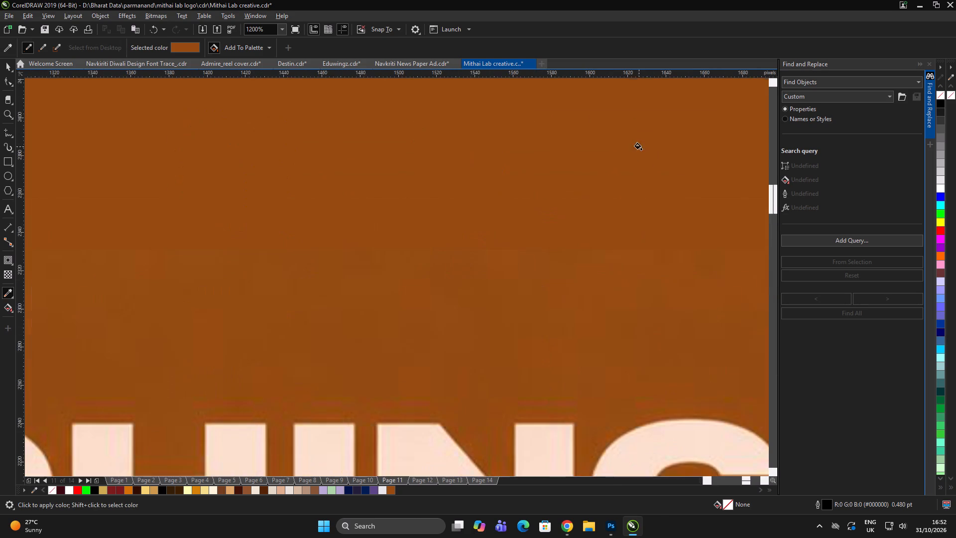
pyautogui.press('space')
pyautogui.scroll(-2, 549, 153)
pyautogui.click(639, 129)
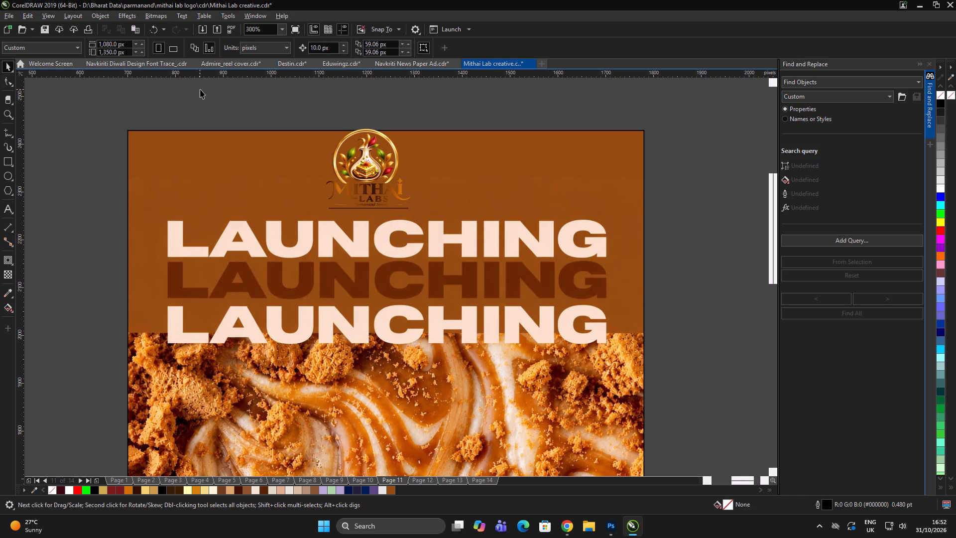
# Centre the Mithai Labs logo horizontally on the page 11 frame.
pyautogui.click(368, 190)
pyautogui.click(389, 179)
pyautogui.keyDown('shift'); pyautogui.click(484, 162); pyautogui.keyUp('shift')
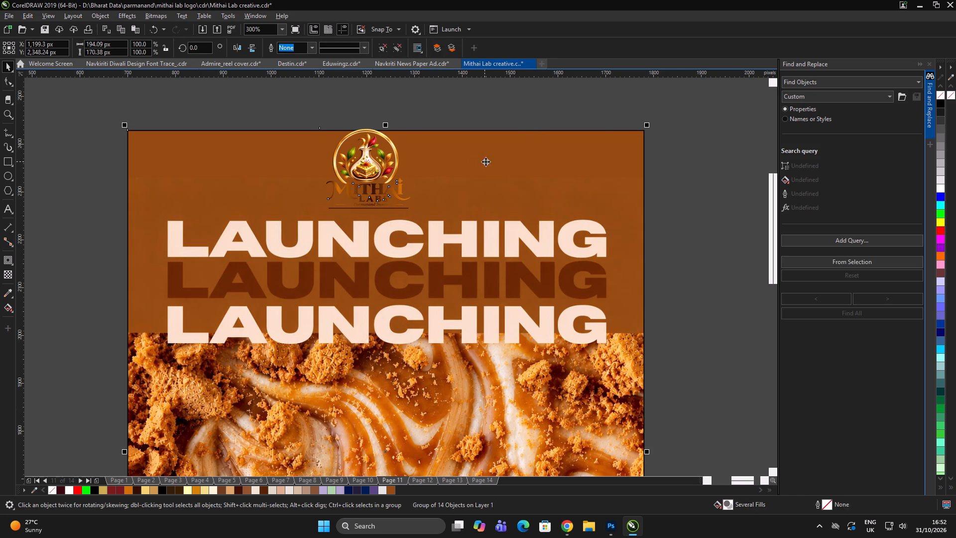
pyautogui.press('c')
pyautogui.tripleClick(650, 99)
# Look through the earlier creatives back to page 3 for other versions of the Mithai Labs logo.
pyautogui.press('pageup')
pyautogui.press('pageup')
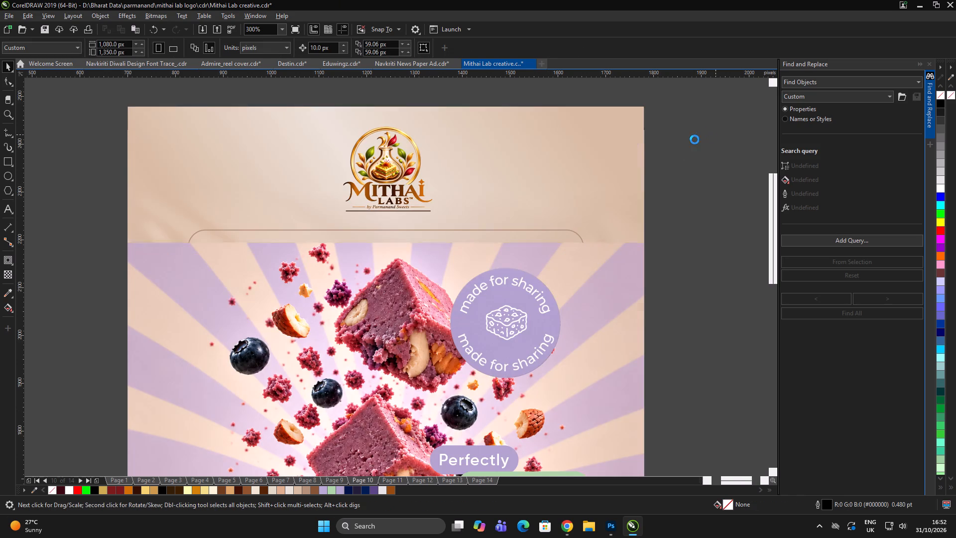
pyautogui.press('pageup')
pyautogui.press('pageup')
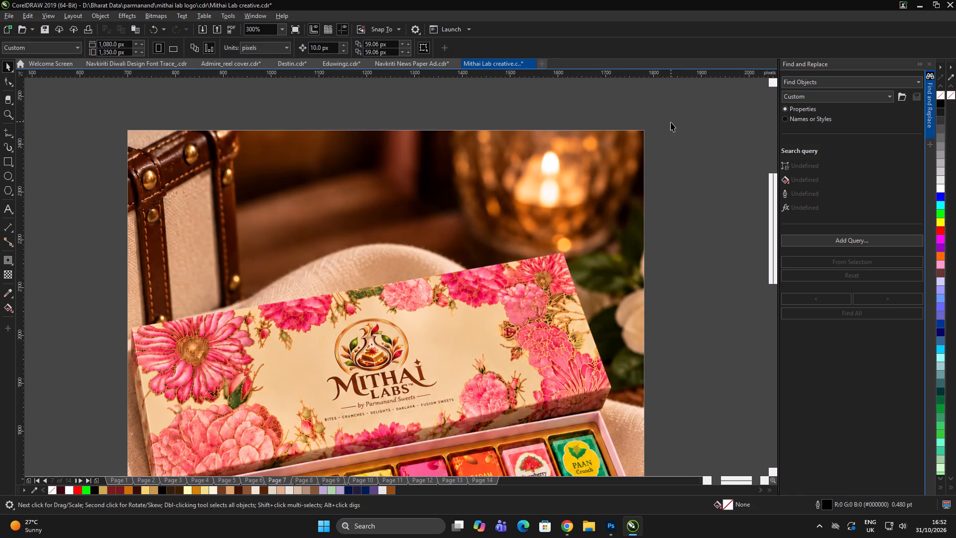
pyautogui.press('pageup')
pyautogui.press('pagedown')
pyautogui.press('pagedown')
pyautogui.press('pagedown')
pyautogui.press('pagedown')
pyautogui.press('pagedown')
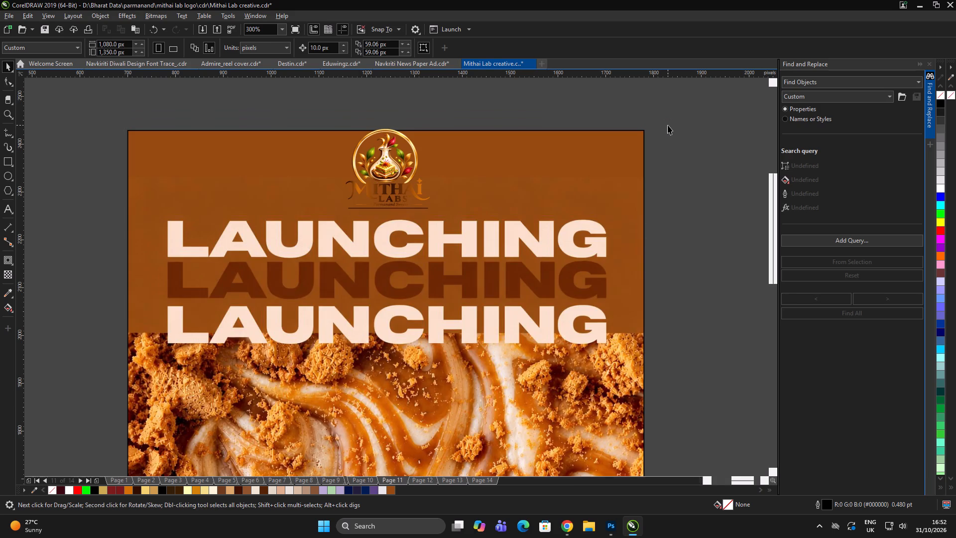
pyautogui.press('pageup')
pyautogui.press('pageup')
pyautogui.press('pageup')
pyautogui.press('pageup')
pyautogui.press('pageup')
pyautogui.press('pageup')
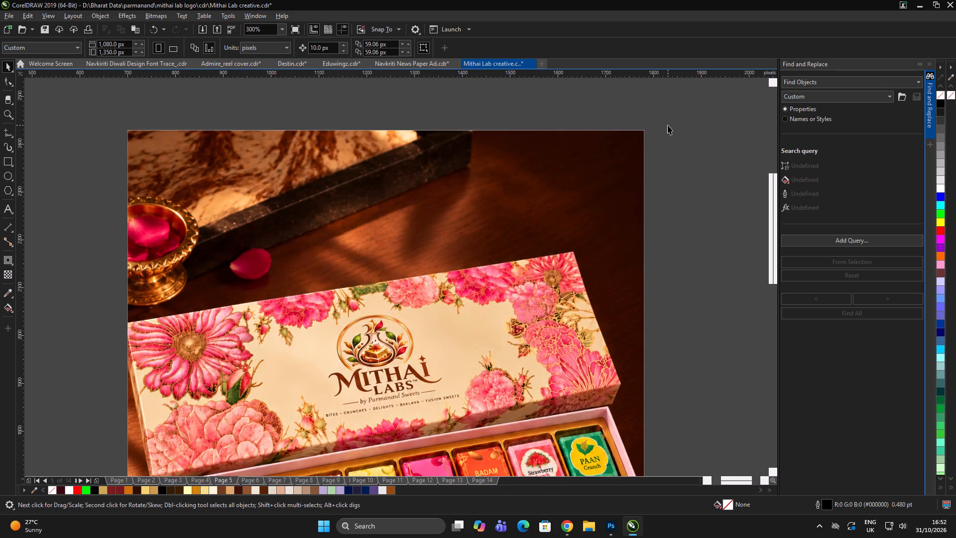
pyautogui.press('pageup')
pyautogui.press('pageup')
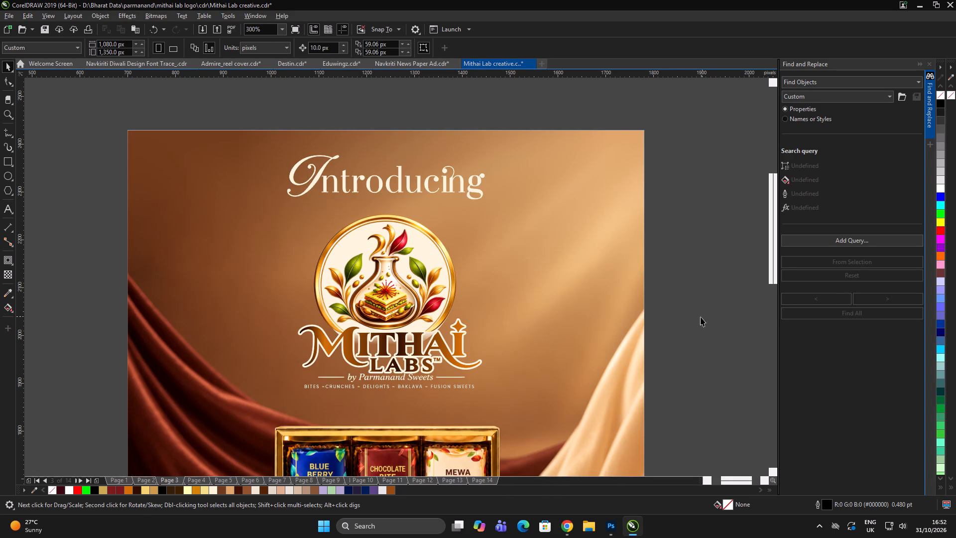
# Ungroup the Mithai Labs logo under the Introducing heading on page 3 and copy it.
pyautogui.click(701, 364)
pyautogui.moveTo(721, 391); pyautogui.dragTo(201, 205)
pyautogui.click(437, 252)
pyautogui.hotkey('ctrl', 'u')
pyautogui.keyDown('ctrl'); pyautogui.click(701, 205); pyautogui.keyUp('ctrl')
pyautogui.moveTo(698, 198); pyautogui.dragTo(191, 415)
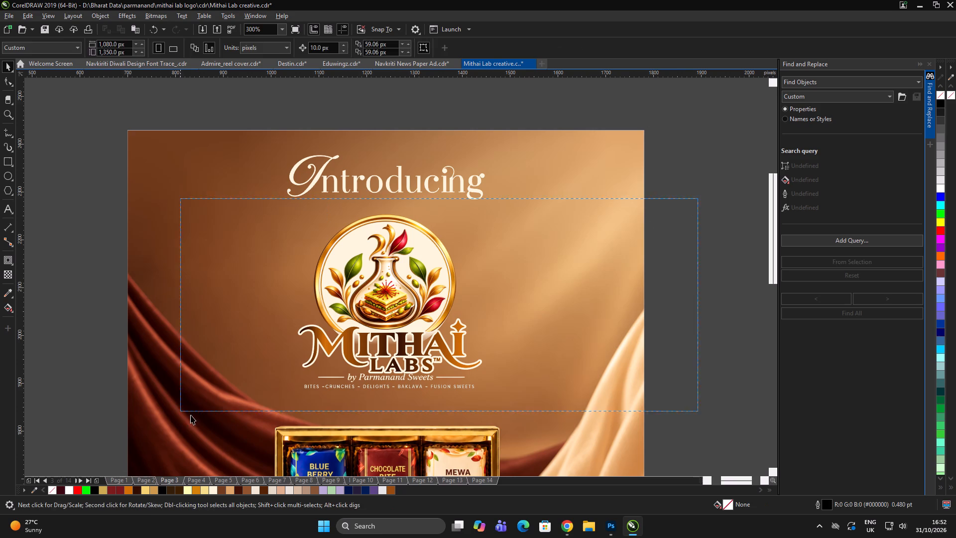
pyautogui.moveTo(191, 415); pyautogui.dragTo(188, 413)
pyautogui.hotkey('ctrl', 'c')
pyautogui.doubleClick(676, 251)
pyautogui.click(377, 82)
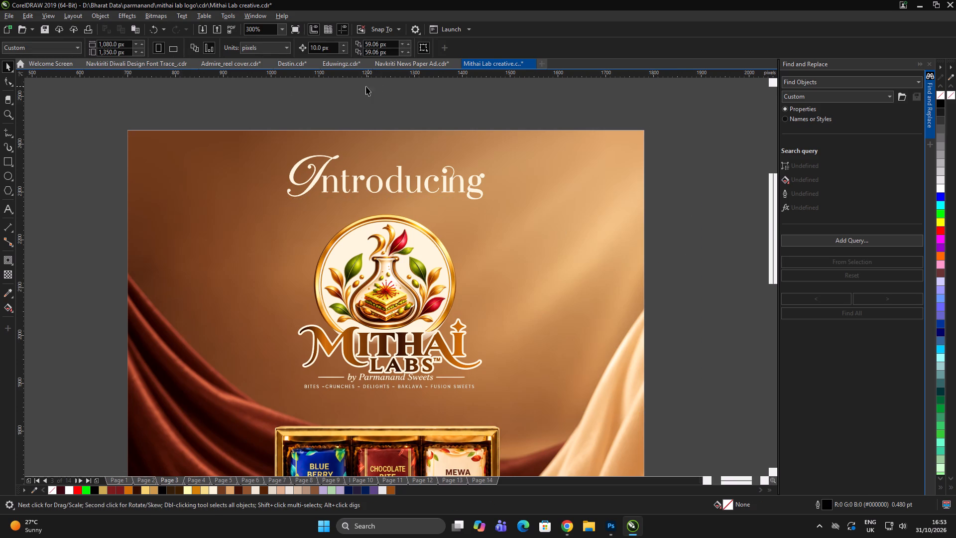
# Paste the copied Mithai Labs logo onto page 14 and scale it down to about 209 × 183 px.
pyautogui.press('pageup')
pyautogui.scroll(-2, 352, 147)
pyautogui.doubleClick(553, 188)
pyautogui.scroll(1, 380, 168)
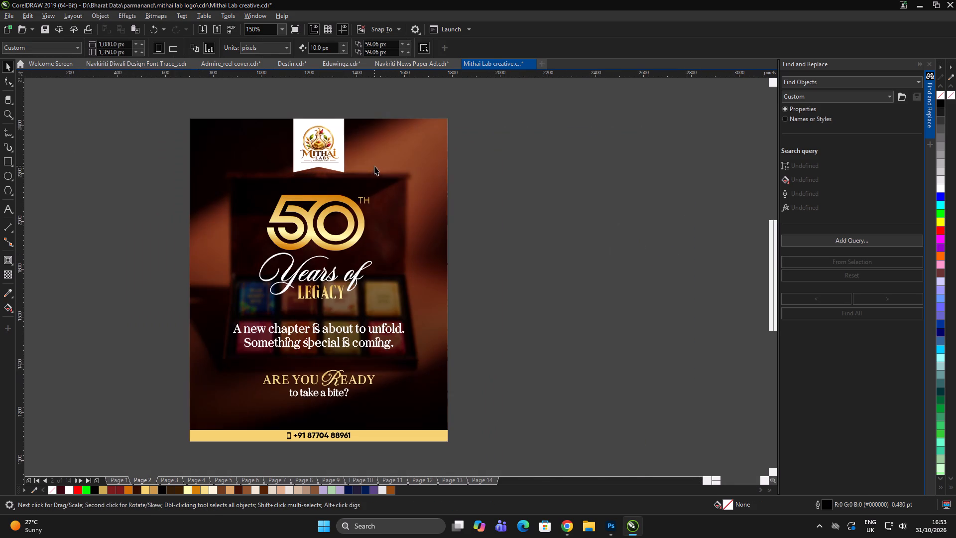
pyautogui.moveTo(386, 110); pyautogui.dragTo(368, 119)
pyautogui.click(554, 166)
pyautogui.moveTo(557, 169); pyautogui.dragTo(550, 186)
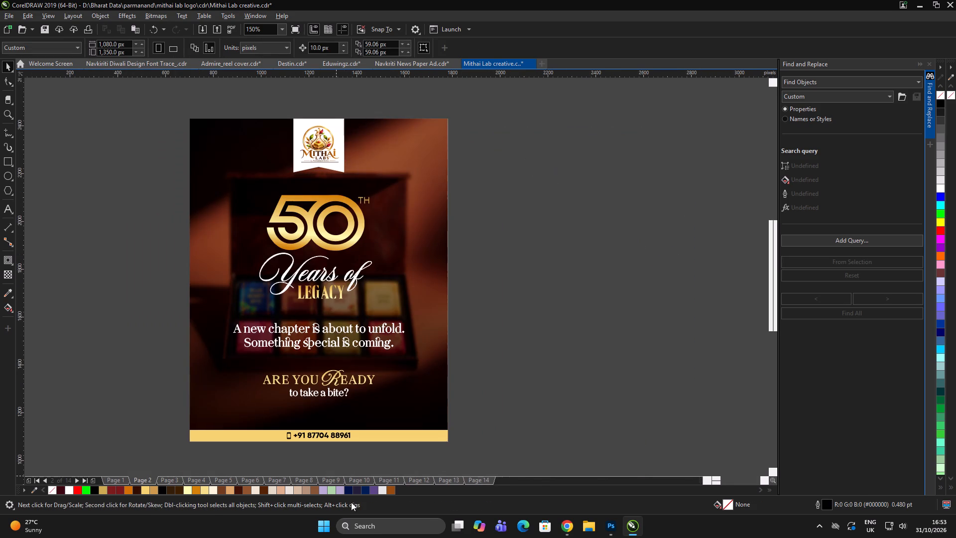
pyautogui.click(467, 482)
pyautogui.hotkey('ctrl', 'v')
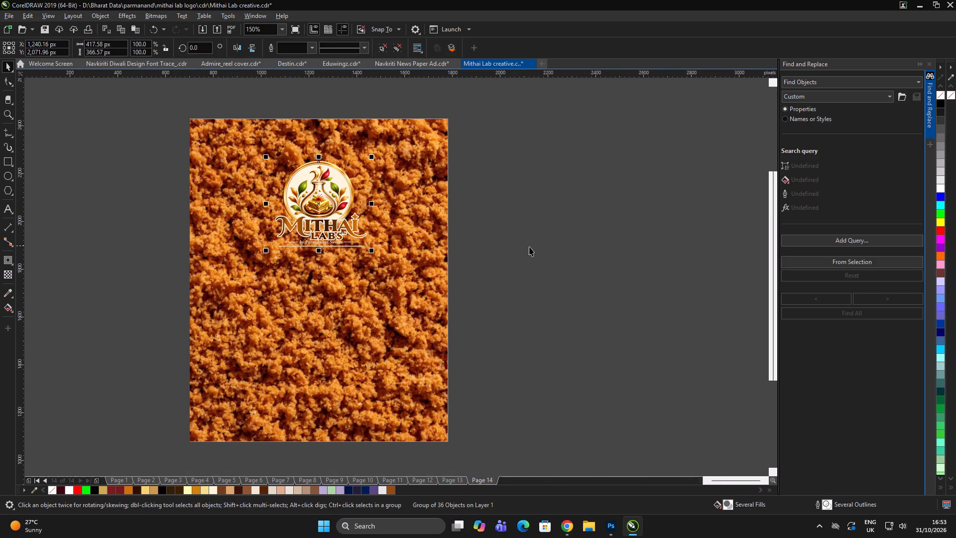
pyautogui.hotkey('ctrl', 'f')
pyautogui.moveTo(452, 251); pyautogui.dragTo(451, 253)
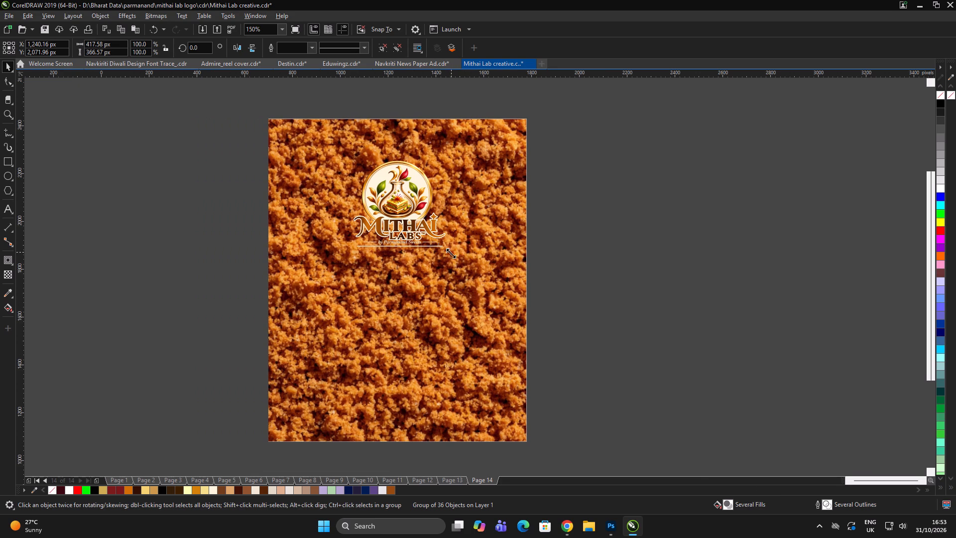
pyautogui.moveTo(451, 253); pyautogui.dragTo(402, 282)
pyautogui.scroll(4, 399, 193)
pyautogui.scroll(-2, 351, 229)
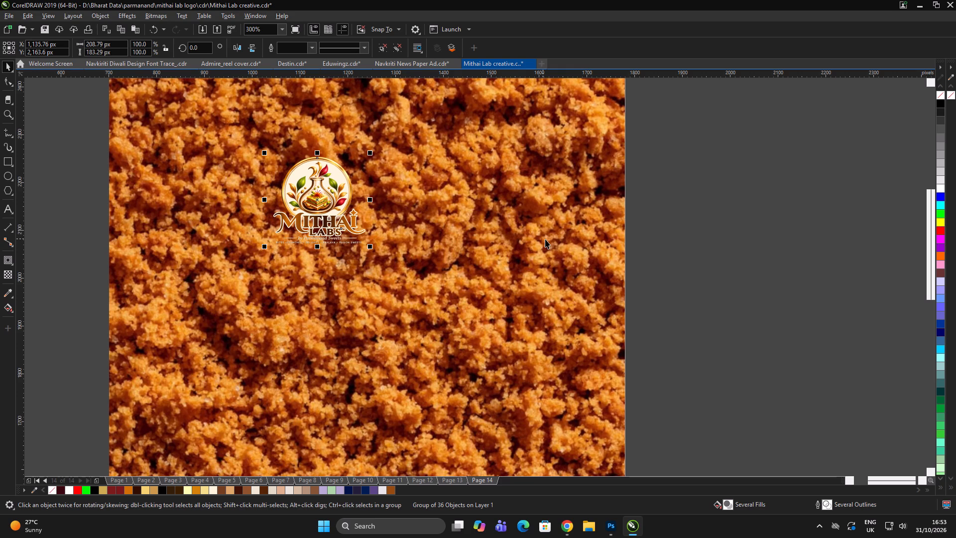
pyautogui.scroll(-5, 375, 195)
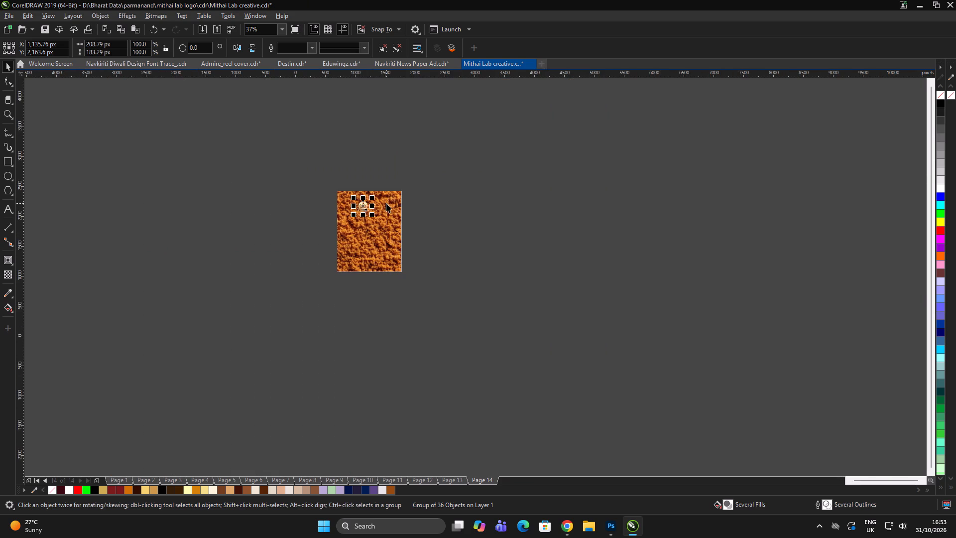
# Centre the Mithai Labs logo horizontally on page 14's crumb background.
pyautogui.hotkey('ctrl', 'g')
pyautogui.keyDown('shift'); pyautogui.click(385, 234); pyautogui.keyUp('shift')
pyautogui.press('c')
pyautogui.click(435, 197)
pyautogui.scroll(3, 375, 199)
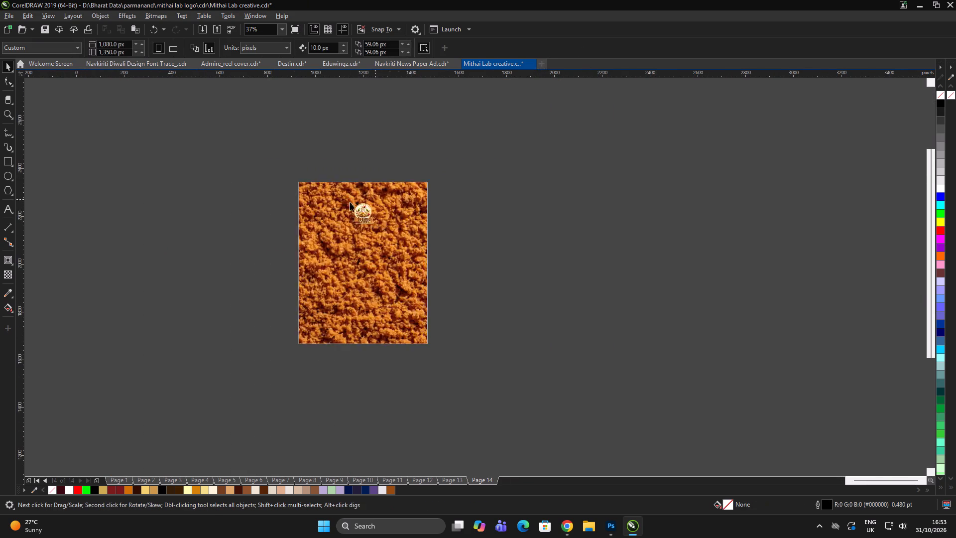
# Move the logo into the upper-right corner of page 14's artwork and shrink it to about 114 × 100 px.
pyautogui.click(377, 228)
pyautogui.moveTo(371, 224); pyautogui.dragTo(463, 188)
pyautogui.scroll(1, 488, 190)
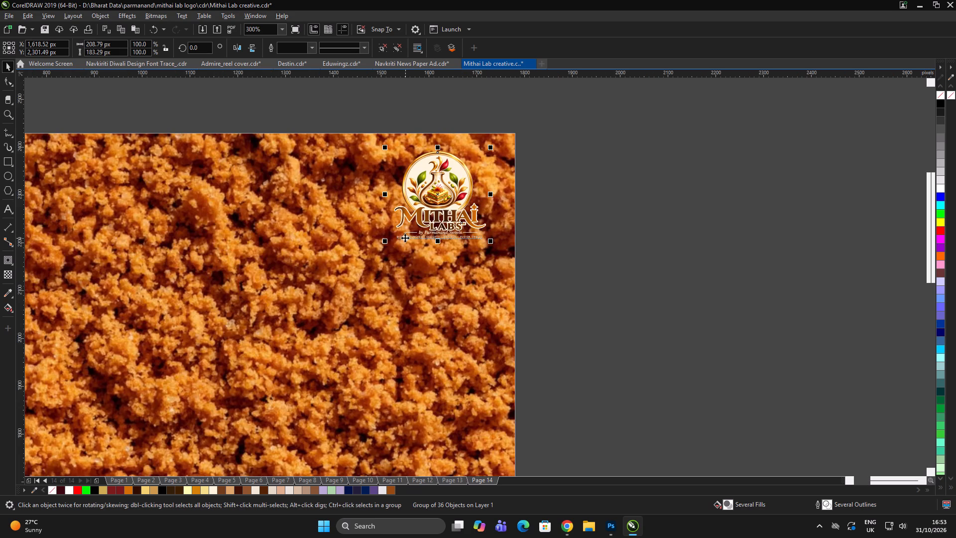
pyautogui.moveTo(384, 243); pyautogui.dragTo(430, 231)
pyautogui.scroll(2, 456, 187)
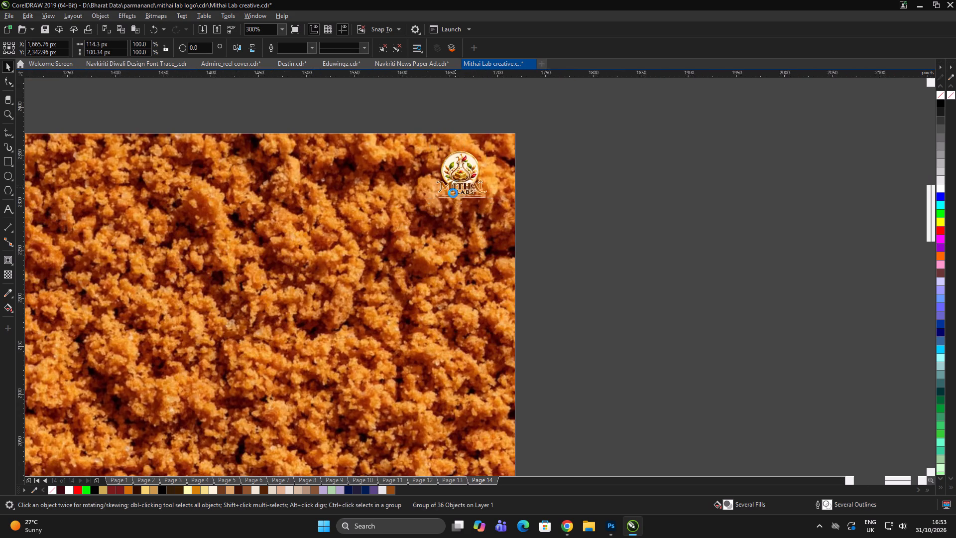
pyautogui.scroll(2, 453, 193)
pyautogui.scroll(-4, 438, 196)
pyautogui.moveTo(465, 150); pyautogui.dragTo(487, 134)
pyautogui.scroll(1, 463, 153)
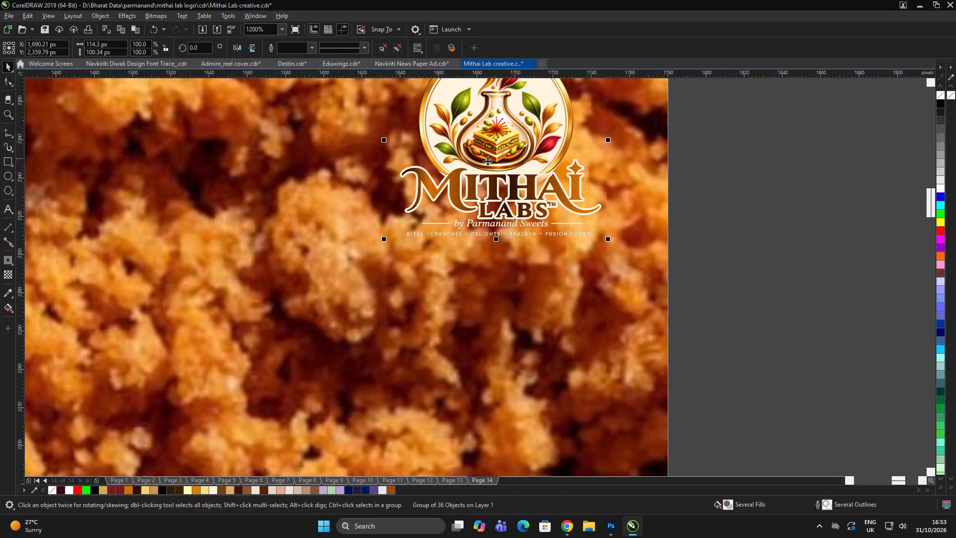
pyautogui.scroll(-3, 492, 170)
pyautogui.click(689, 148)
pyautogui.moveTo(687, 148); pyautogui.dragTo(679, 151)
pyautogui.scroll(1, 579, 172)
pyautogui.scroll(-3, 601, 173)
pyautogui.click(659, 180)
pyautogui.moveTo(656, 180); pyautogui.dragTo(650, 180)
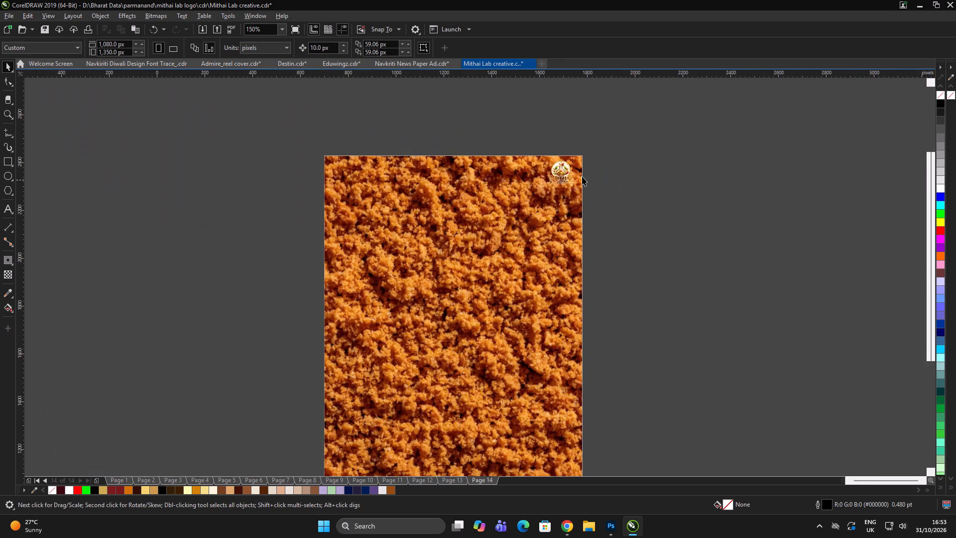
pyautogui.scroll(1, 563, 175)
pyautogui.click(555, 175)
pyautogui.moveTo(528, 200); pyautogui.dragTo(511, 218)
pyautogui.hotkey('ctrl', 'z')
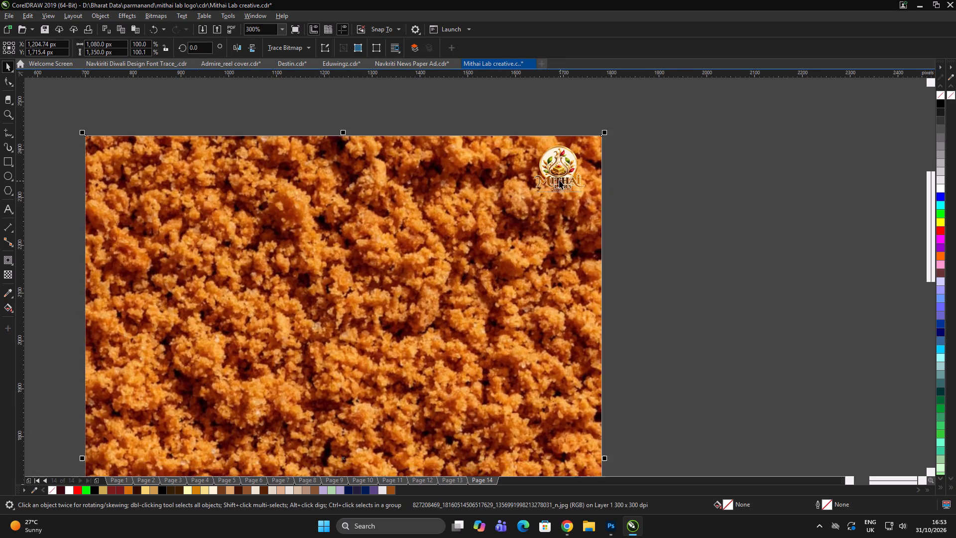
# Enlarge the page 14 logo to about 139 × 122 px and nudge it into place within the upper-right corner.
pyautogui.click(559, 180)
pyautogui.moveTo(527, 198); pyautogui.dragTo(515, 211)
pyautogui.scroll(1, 566, 179)
pyautogui.moveTo(558, 163); pyautogui.dragTo(559, 163)
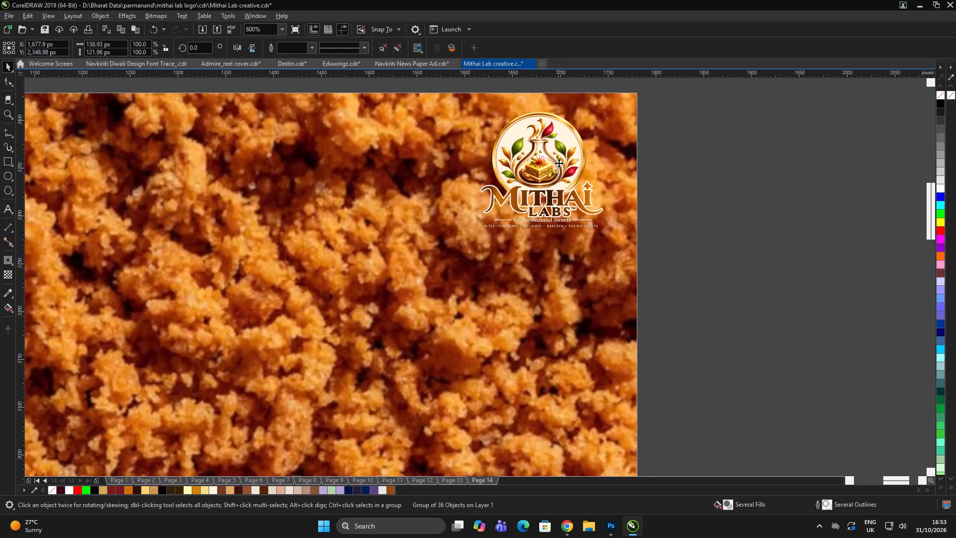
pyautogui.moveTo(559, 163); pyautogui.dragTo(564, 174)
pyautogui.click(566, 169)
pyautogui.scroll(-2, 535, 170)
# Copy the finished page 14 logo and paste it onto the BISCOFFFFF KOOKIEEEEE creative on page 13.
pyautogui.hotkey('ctrl', 'c')
pyautogui.doubleClick(633, 160)
pyautogui.click(635, 157)
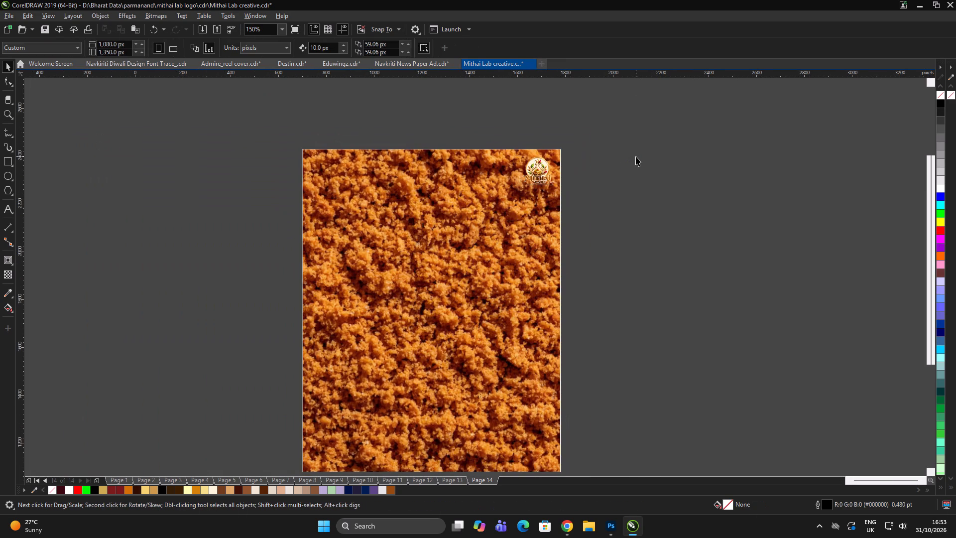
pyautogui.press('pageup')
pyautogui.press('pagedown')
pyautogui.doubleClick(638, 154)
pyautogui.tripleClick(631, 159)
pyautogui.press('pageup')
pyautogui.doubleClick(649, 152)
pyautogui.click(644, 148)
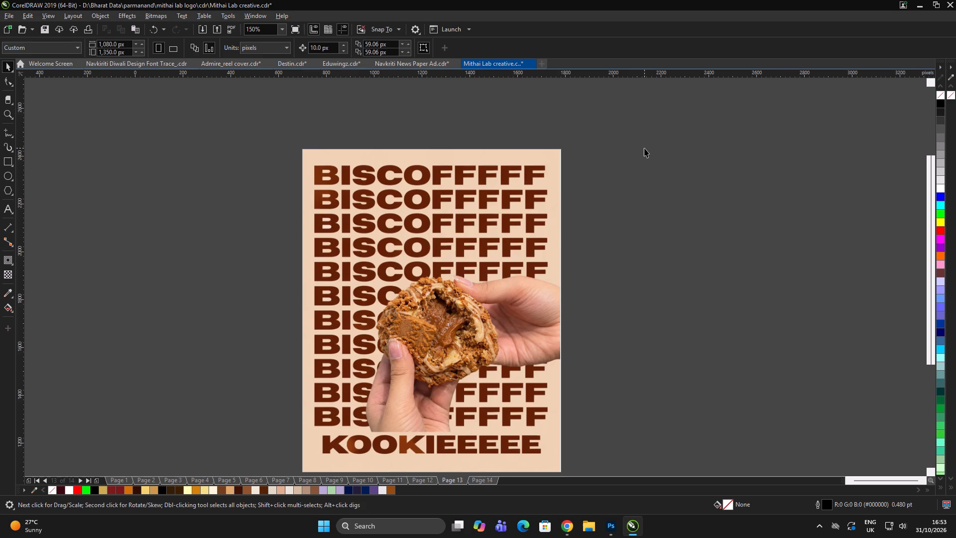
pyautogui.hotkey('ctrl', 'v')
pyautogui.tripleClick(647, 154)
pyautogui.doubleClick(647, 153)
# Paste the same logo onto the Lotus cheesecake photo on page 12.
pyautogui.press('pageup')
pyautogui.doubleClick(655, 149)
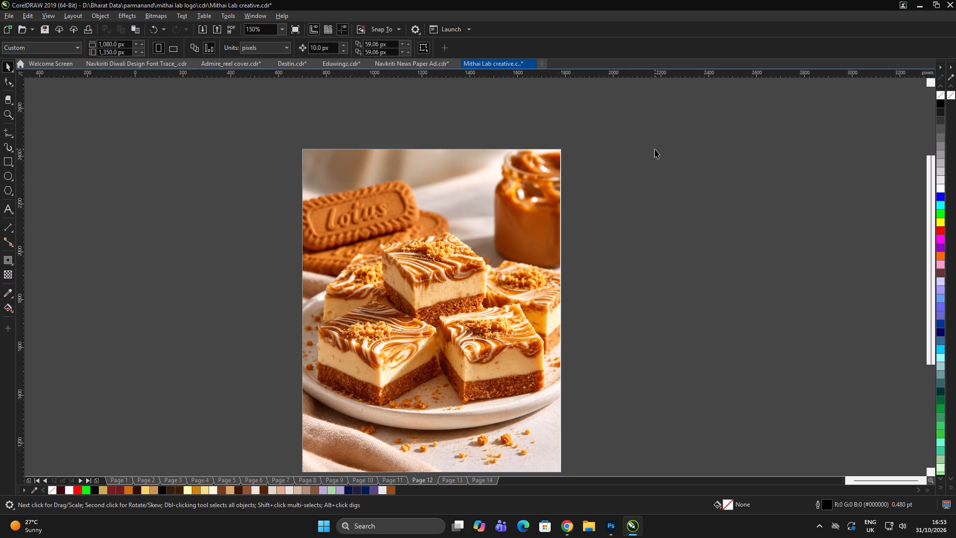
pyautogui.hotkey('ctrl', 'v')
pyautogui.tripleClick(656, 147)
pyautogui.click(656, 147)
# Replace the old centred logo on the page 11 LAUNCHING design with the copied Mithai Labs logo.
pyautogui.press('pageup')
pyautogui.doubleClick(654, 142)
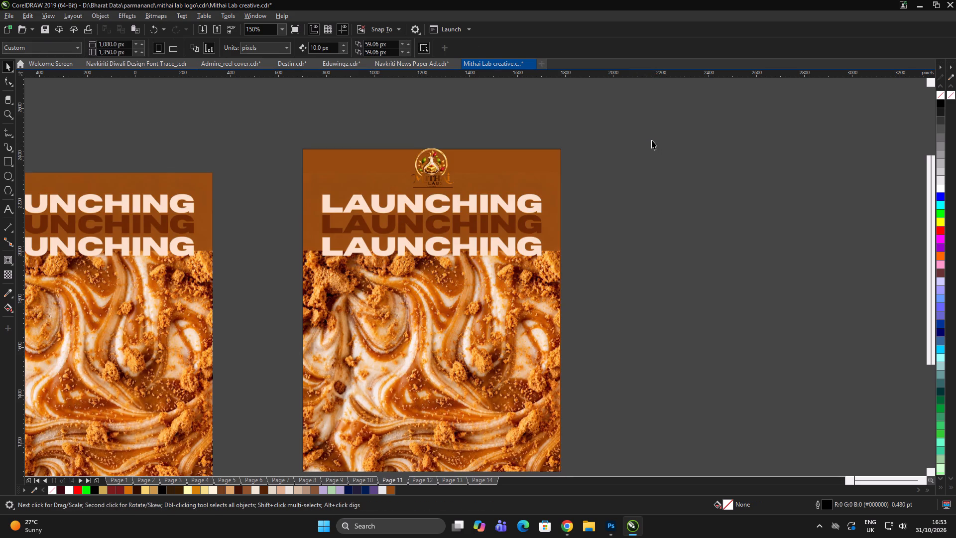
pyautogui.hotkey('ctrl', 'v')
pyautogui.click(419, 168)
pyautogui.press('Delete')
pyautogui.moveTo(691, 200); pyautogui.dragTo(676, 201)
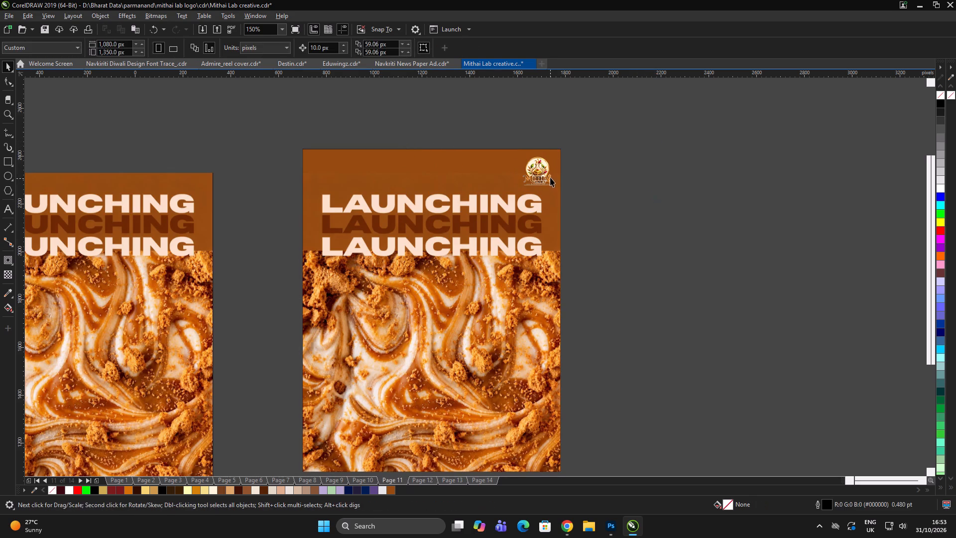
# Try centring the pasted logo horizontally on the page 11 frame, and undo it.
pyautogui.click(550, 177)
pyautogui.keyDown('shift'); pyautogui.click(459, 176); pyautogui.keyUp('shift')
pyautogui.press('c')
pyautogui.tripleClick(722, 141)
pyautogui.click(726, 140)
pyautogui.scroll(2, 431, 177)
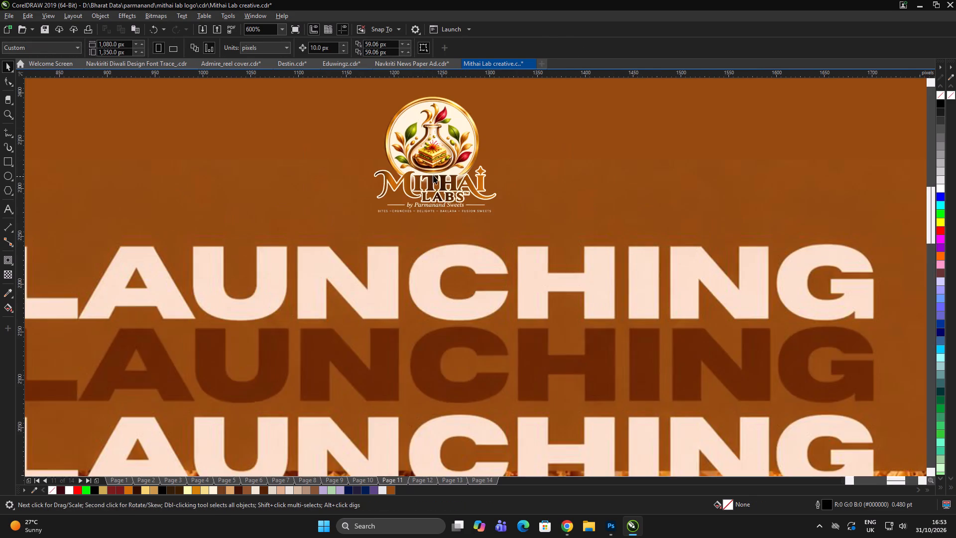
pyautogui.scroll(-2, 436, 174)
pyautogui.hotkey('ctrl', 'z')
# Inside the page 11 PowerClip frame, fade the artwork's upper edge with a gradient transparency to blend it into the brown fill.
pyautogui.click(761, 171)
pyautogui.doubleClick(482, 203)
pyautogui.scroll(2, 444, 176)
pyautogui.click(444, 173)
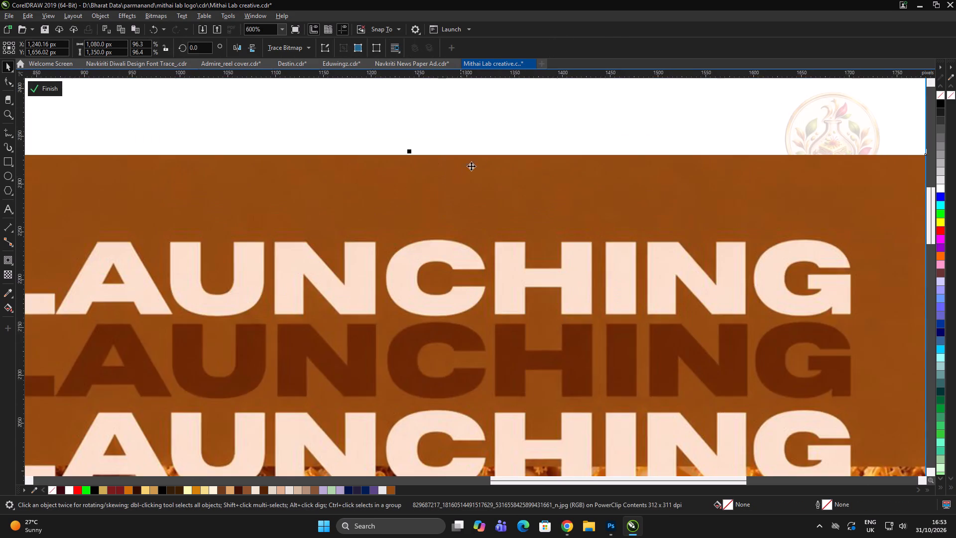
pyautogui.scroll(2, 477, 162)
pyautogui.click(10, 274)
pyautogui.moveTo(290, 278); pyautogui.dragTo(303, 169)
pyautogui.click(47, 85)
pyautogui.scroll(-4, 386, 173)
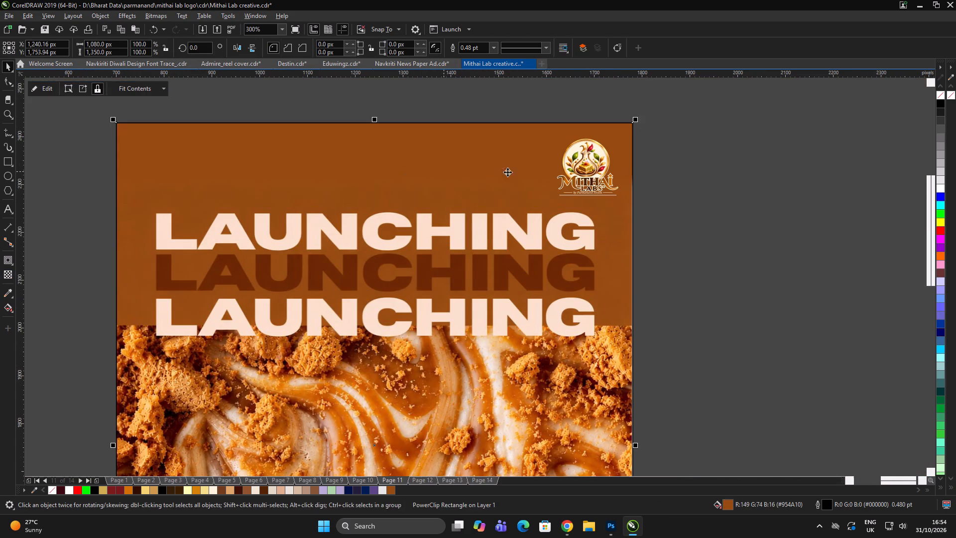
# Check the blended header and the logo on page 11 up close, undoing the stray move of the LAUNCHING frame.
pyautogui.doubleClick(741, 173)
pyautogui.click(700, 166)
pyautogui.scroll(-1, 537, 162)
pyautogui.click(515, 156)
pyautogui.doubleClick(774, 161)
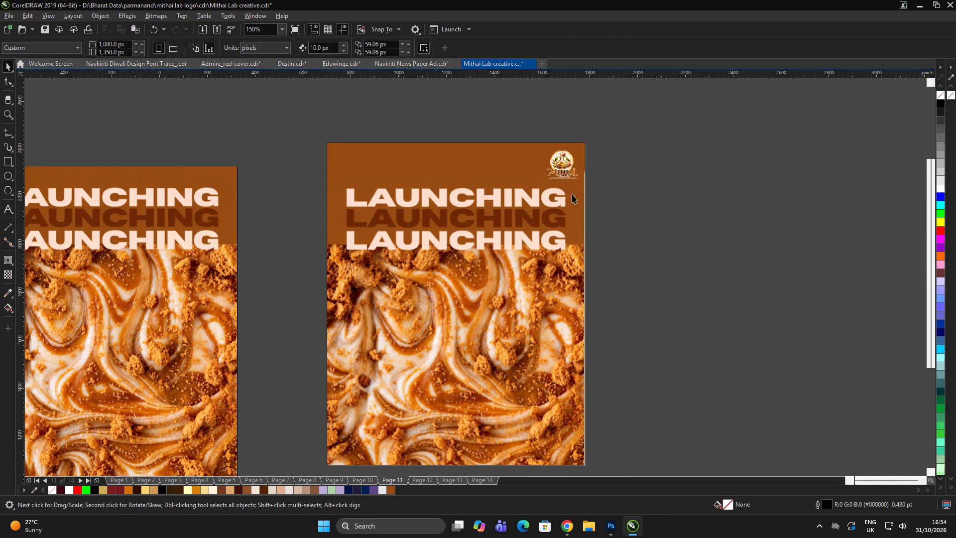
pyautogui.click(541, 184)
pyautogui.scroll(4, 601, 150)
pyautogui.scroll(-4, 593, 155)
pyautogui.doubleClick(629, 148)
pyautogui.moveTo(473, 282); pyautogui.dragTo(235, 306)
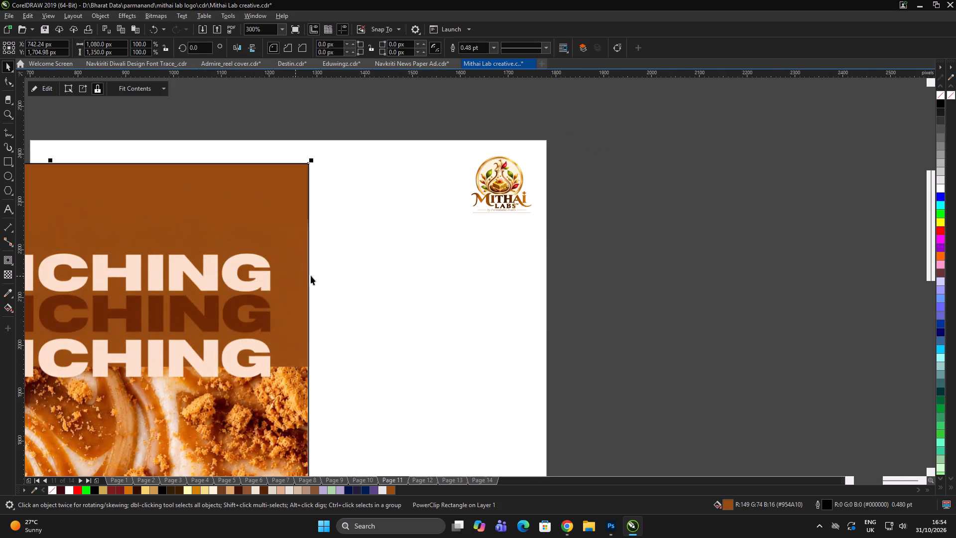
pyautogui.hotkey('ctrl', 'z')
pyautogui.click(708, 260)
pyautogui.click(711, 260)
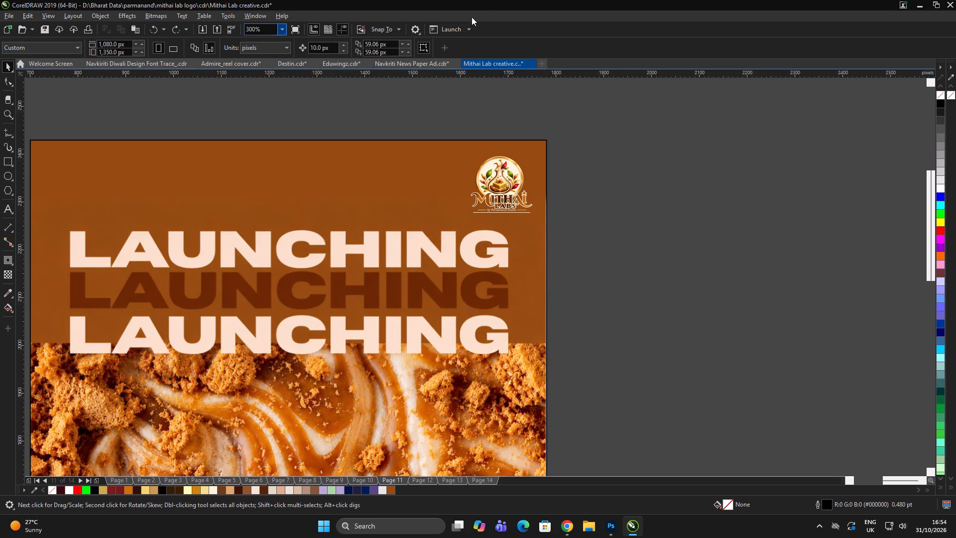
# Remove the black outline from the LAUNCHING frame on page 11.
pyautogui.doubleClick(628, 228)
pyautogui.scroll(4, 555, 219)
pyautogui.scroll(-5, 555, 215)
pyautogui.click(565, 214)
pyautogui.click(439, 268)
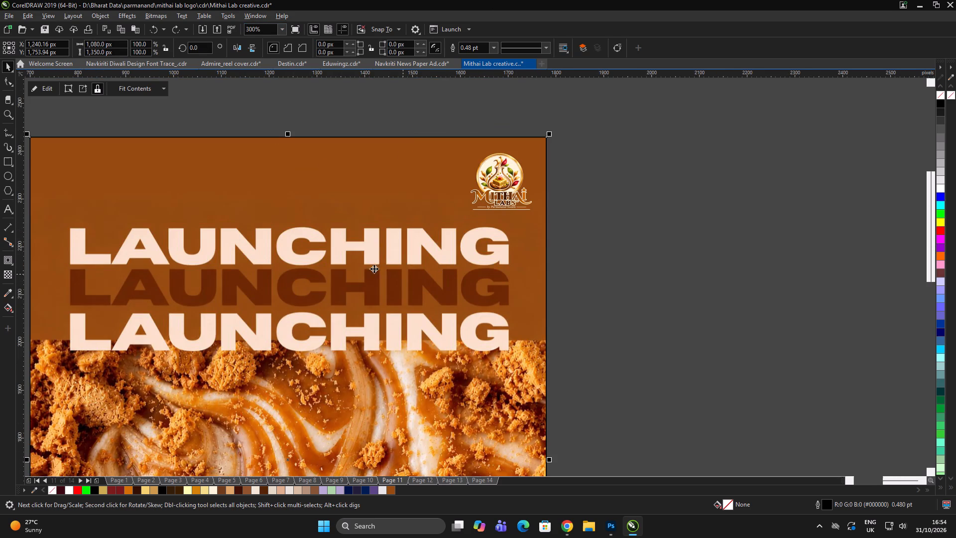
pyautogui.rightClick(939, 94)
pyautogui.scroll(-4, 549, 233)
pyautogui.doubleClick(656, 205)
pyautogui.click(657, 157)
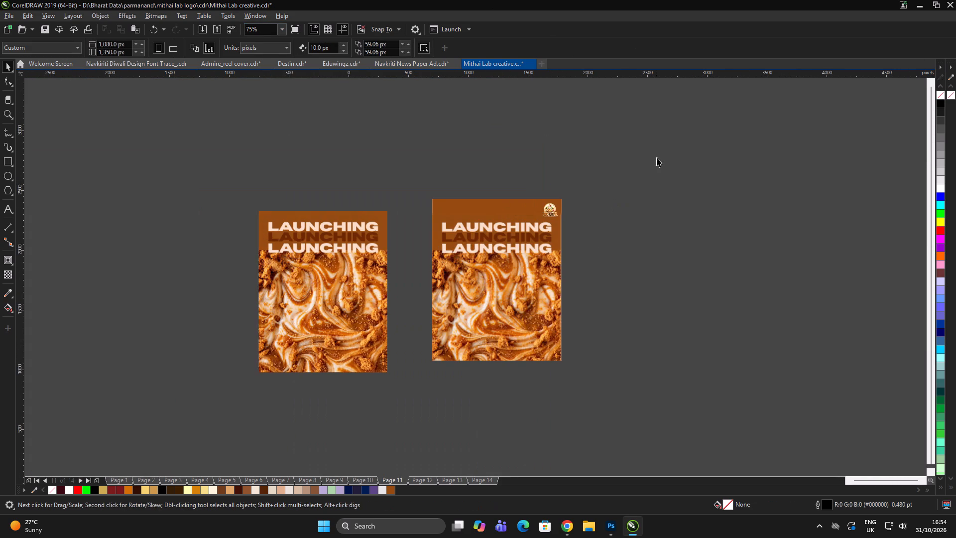
# Delete the spare copy of the LAUNCHING artwork beside page 11.
pyautogui.click(323, 296)
pyautogui.press('Delete')
pyautogui.doubleClick(600, 232)
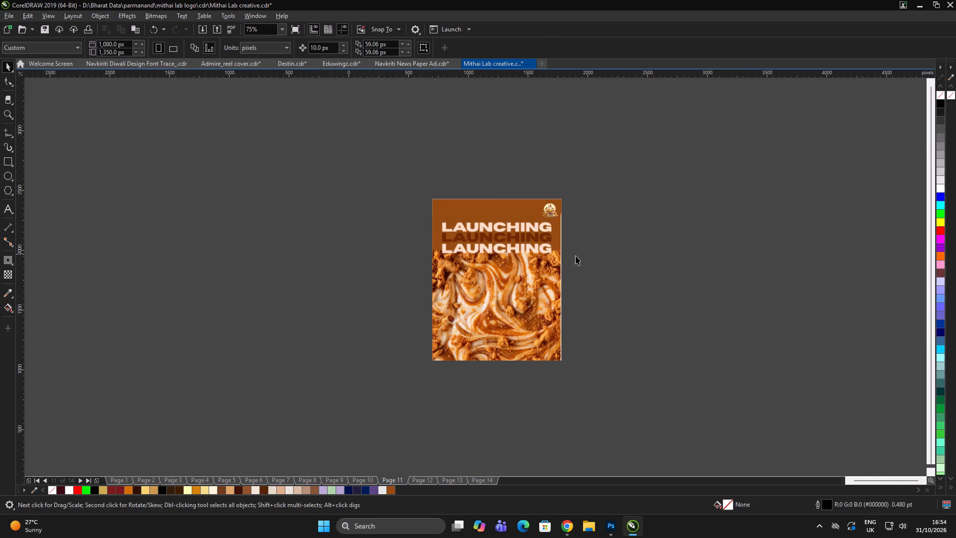
# Group the LAUNCHING frame and the logo on page 11.
pyautogui.moveTo(315, 153); pyautogui.dragTo(846, 470)
pyautogui.hotkey('ctrl', 'g')
# Start a JPG export of the selected page 11 design and go to the parmanand > mithai lab logo > img folder.
pyautogui.hotkey('ctrl', 'e')
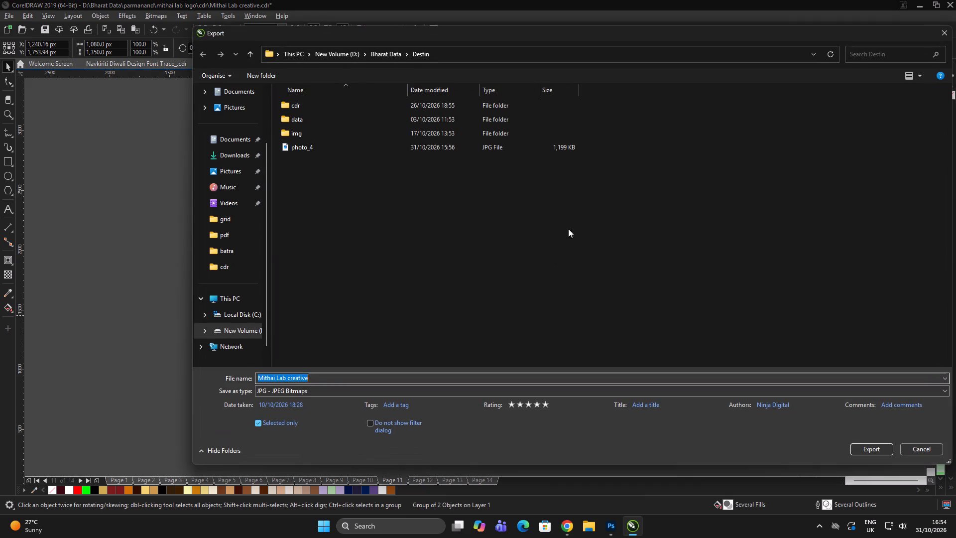
pyautogui.click(251, 334)
pyautogui.doubleClick(310, 120)
pyautogui.click(365, 168)
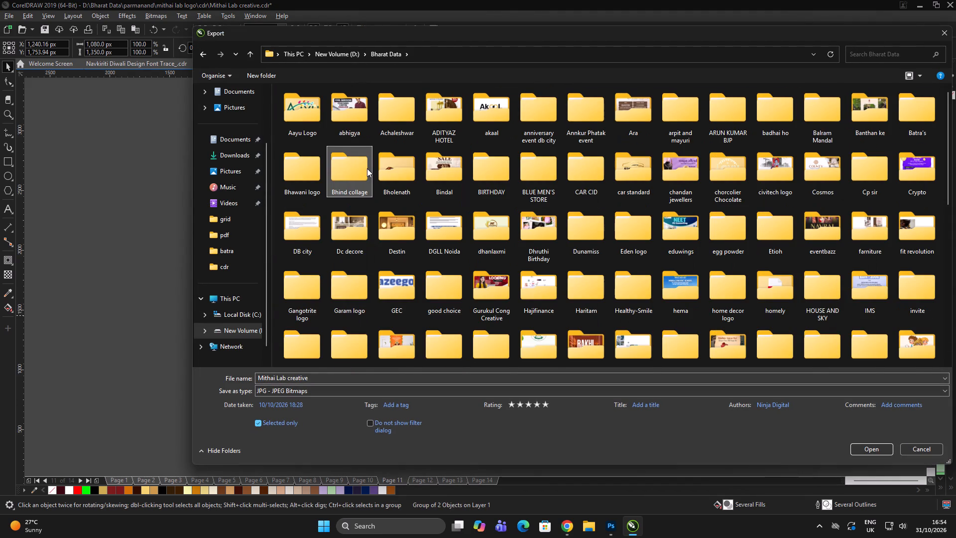
pyautogui.write('par')
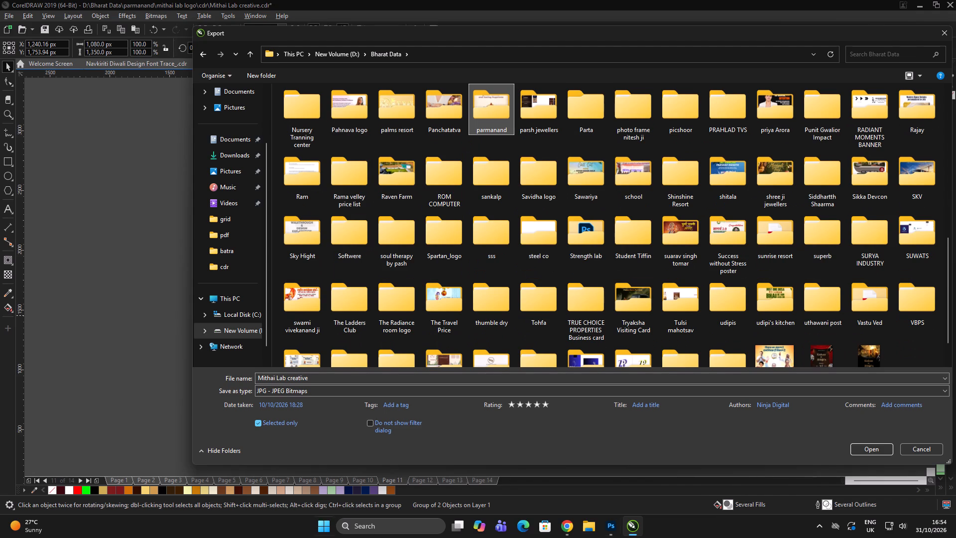
pyautogui.doubleClick(500, 125)
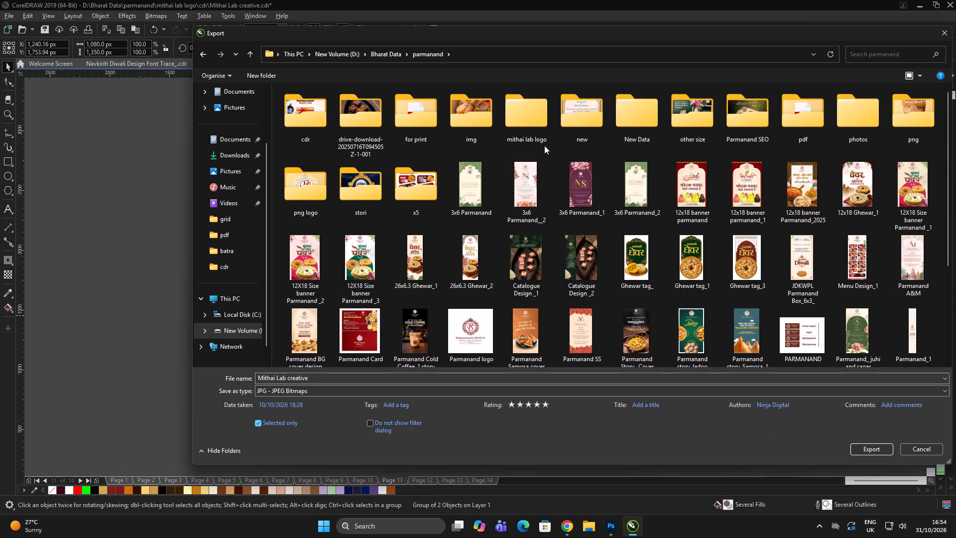
pyautogui.doubleClick(521, 117)
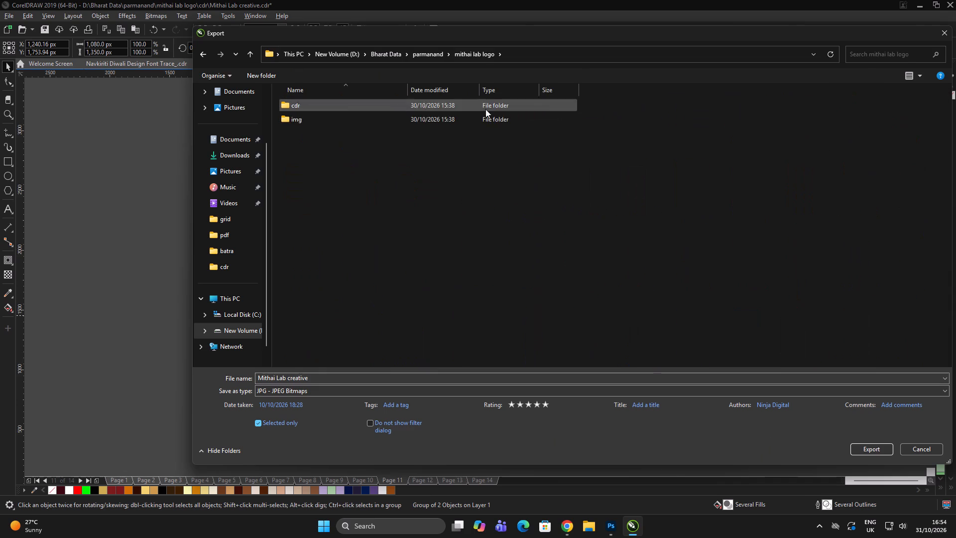
pyautogui.doubleClick(350, 124)
# Name the export file Mithai lab_11, continuing the numbering of the existing images.
pyautogui.scroll(-12, 521, 163)
pyautogui.click(754, 315)
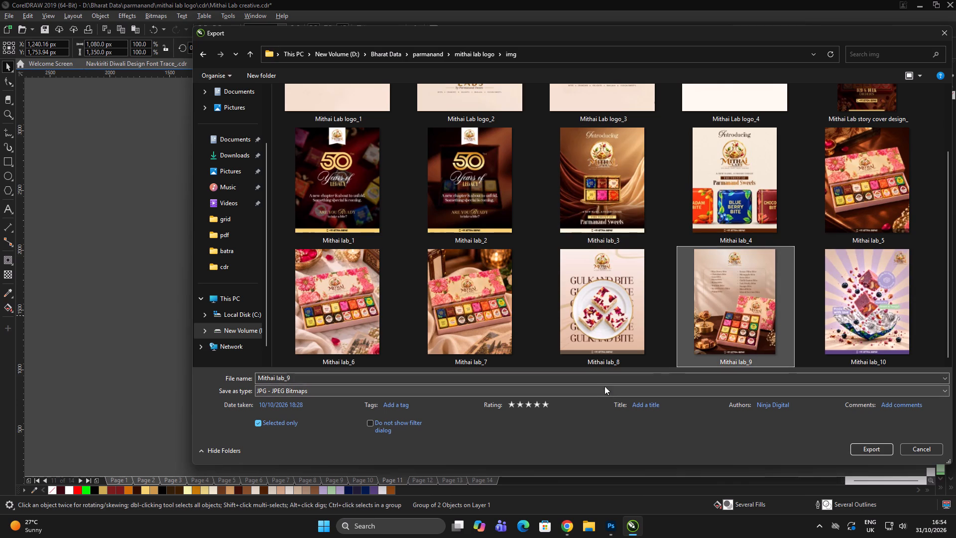
pyautogui.doubleClick(605, 382)
pyautogui.click(872, 314)
pyautogui.doubleClick(526, 379)
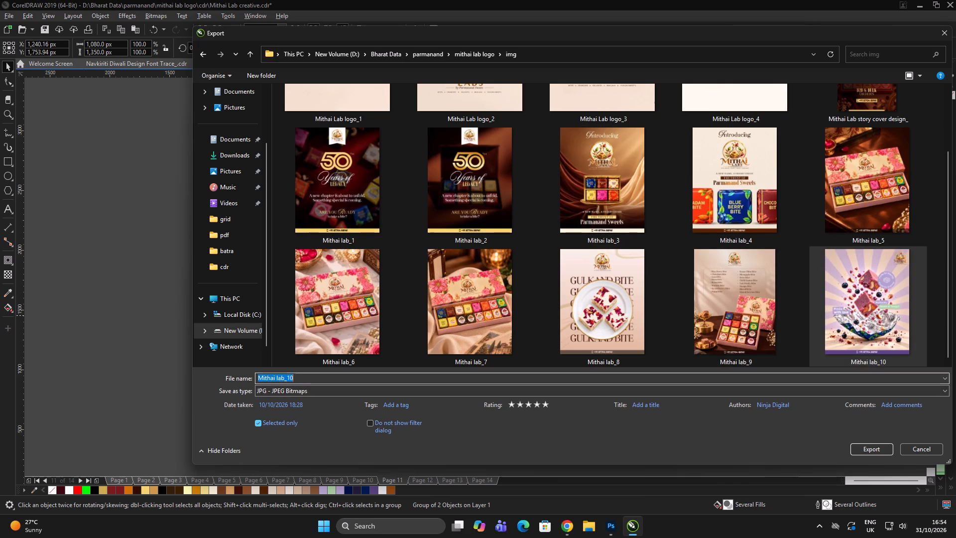
pyautogui.click(529, 375)
pyautogui.press('BackSpace')
pyautogui.press('1')
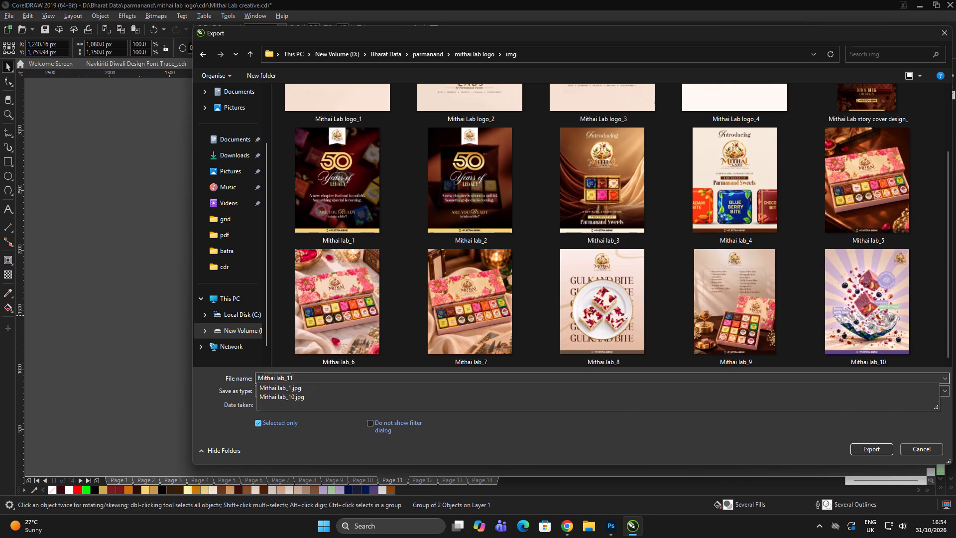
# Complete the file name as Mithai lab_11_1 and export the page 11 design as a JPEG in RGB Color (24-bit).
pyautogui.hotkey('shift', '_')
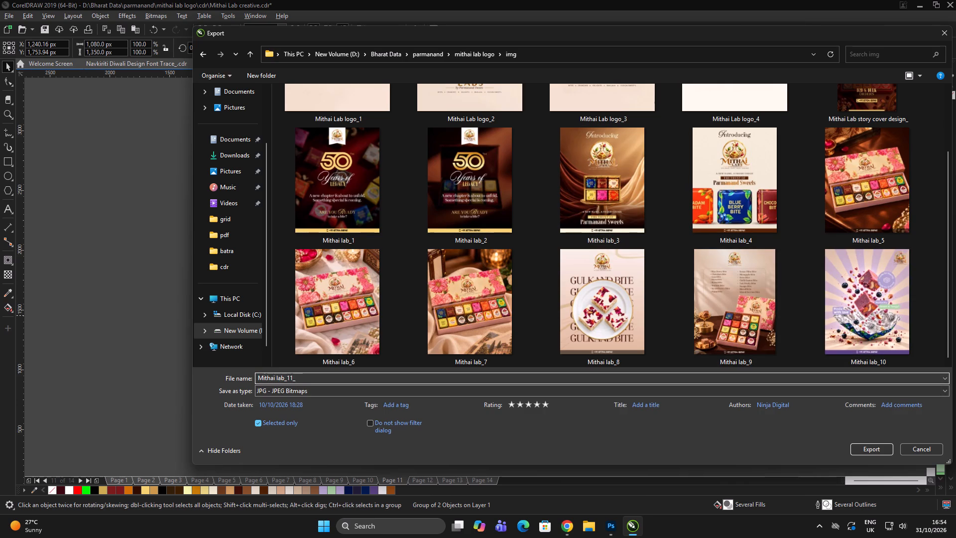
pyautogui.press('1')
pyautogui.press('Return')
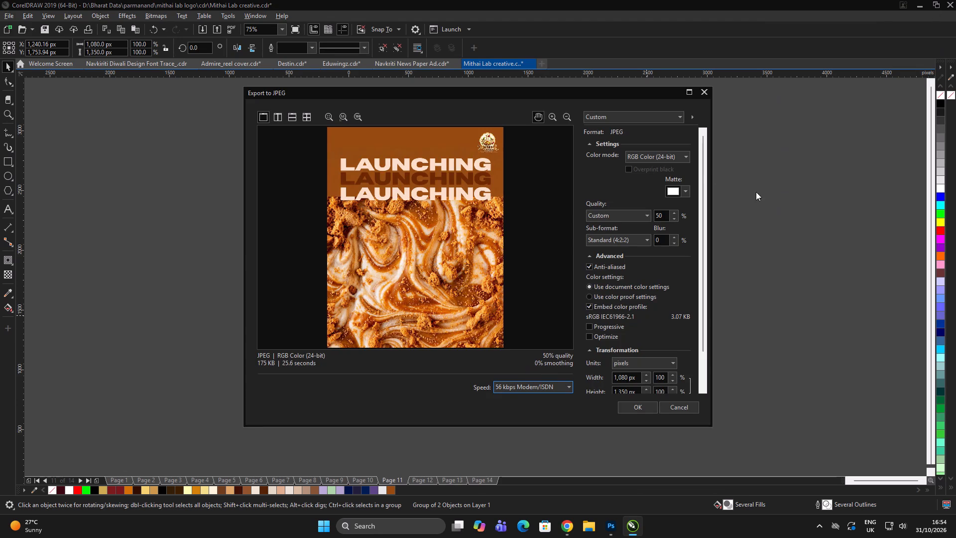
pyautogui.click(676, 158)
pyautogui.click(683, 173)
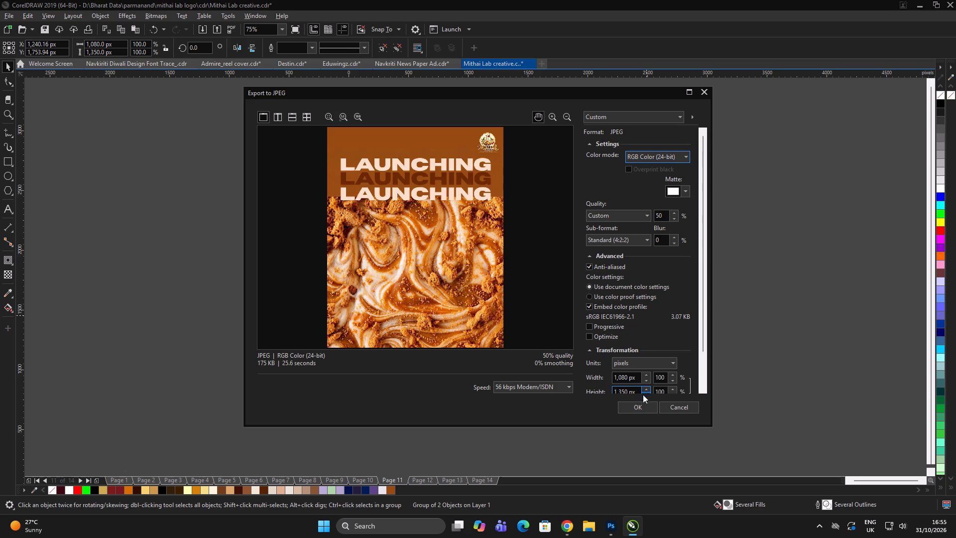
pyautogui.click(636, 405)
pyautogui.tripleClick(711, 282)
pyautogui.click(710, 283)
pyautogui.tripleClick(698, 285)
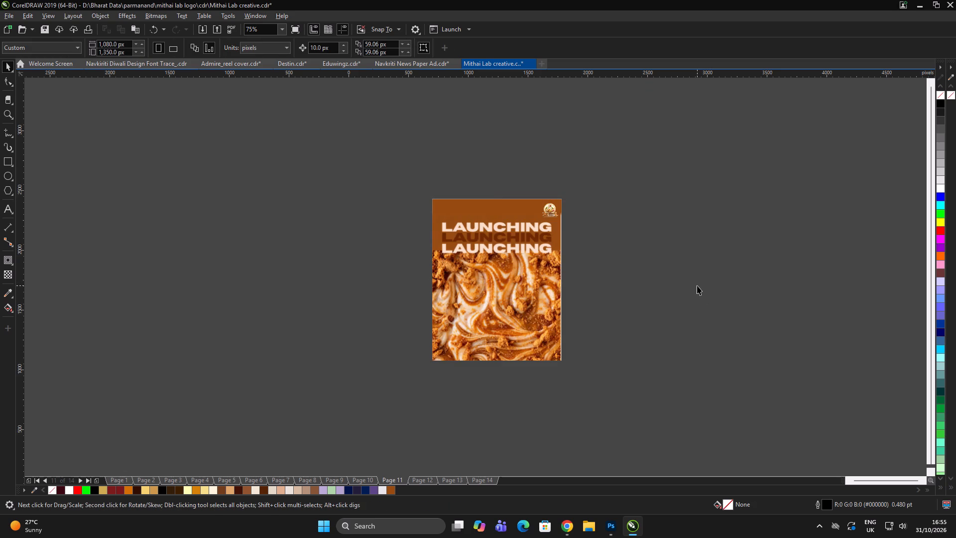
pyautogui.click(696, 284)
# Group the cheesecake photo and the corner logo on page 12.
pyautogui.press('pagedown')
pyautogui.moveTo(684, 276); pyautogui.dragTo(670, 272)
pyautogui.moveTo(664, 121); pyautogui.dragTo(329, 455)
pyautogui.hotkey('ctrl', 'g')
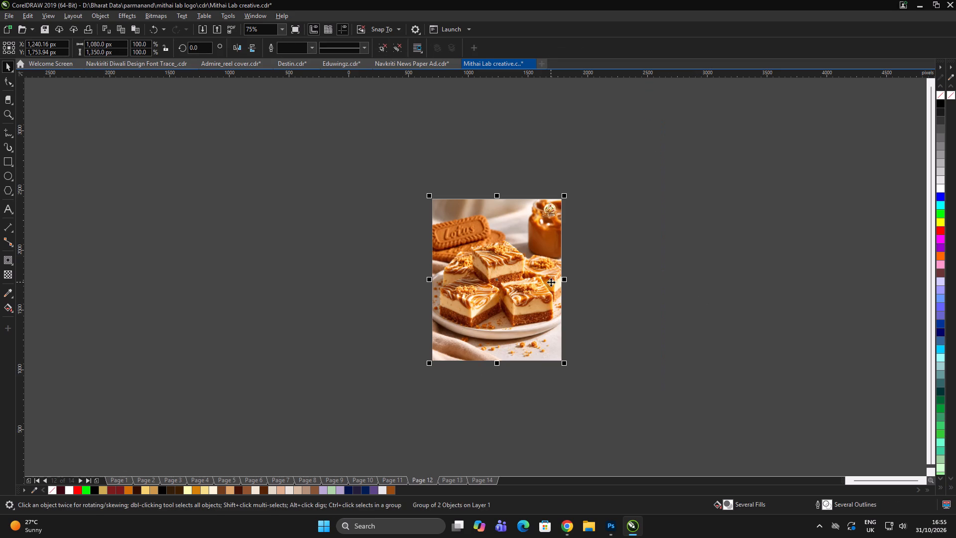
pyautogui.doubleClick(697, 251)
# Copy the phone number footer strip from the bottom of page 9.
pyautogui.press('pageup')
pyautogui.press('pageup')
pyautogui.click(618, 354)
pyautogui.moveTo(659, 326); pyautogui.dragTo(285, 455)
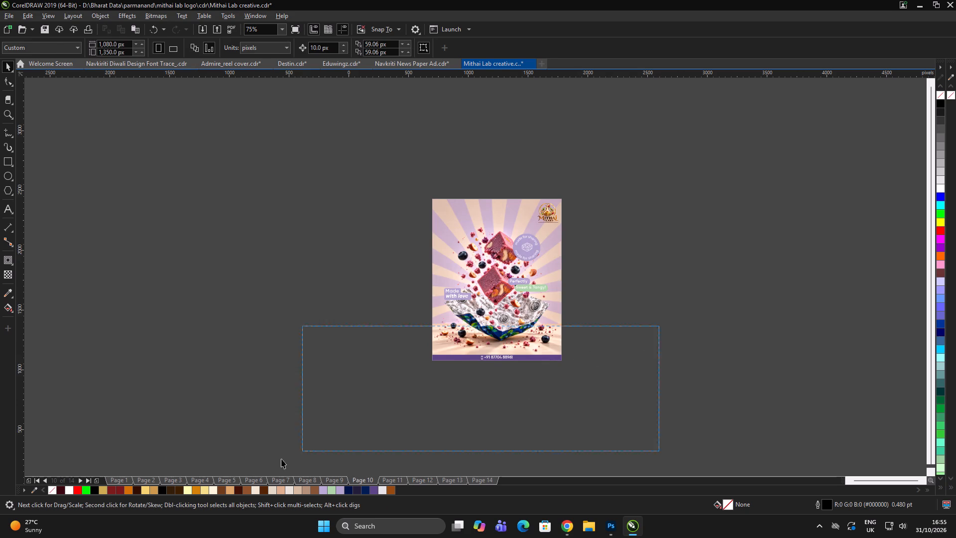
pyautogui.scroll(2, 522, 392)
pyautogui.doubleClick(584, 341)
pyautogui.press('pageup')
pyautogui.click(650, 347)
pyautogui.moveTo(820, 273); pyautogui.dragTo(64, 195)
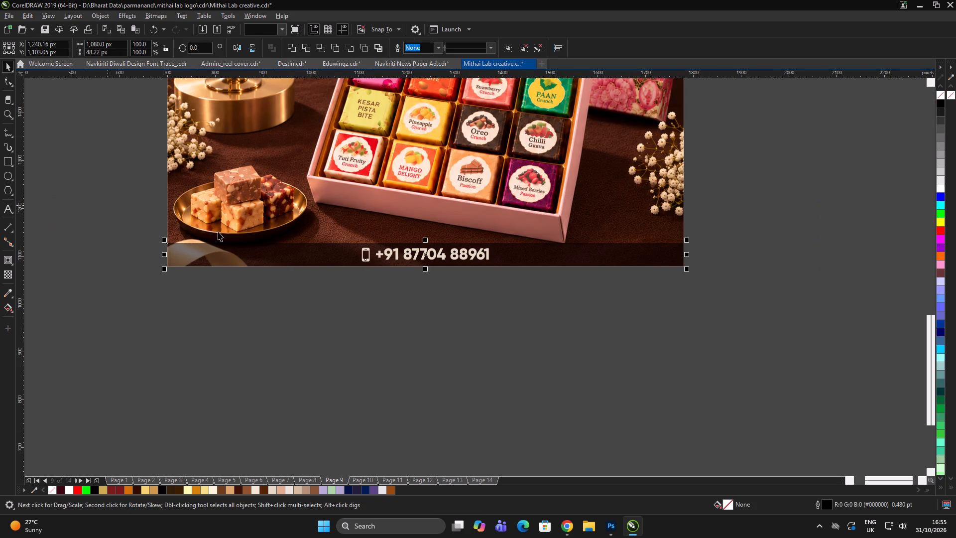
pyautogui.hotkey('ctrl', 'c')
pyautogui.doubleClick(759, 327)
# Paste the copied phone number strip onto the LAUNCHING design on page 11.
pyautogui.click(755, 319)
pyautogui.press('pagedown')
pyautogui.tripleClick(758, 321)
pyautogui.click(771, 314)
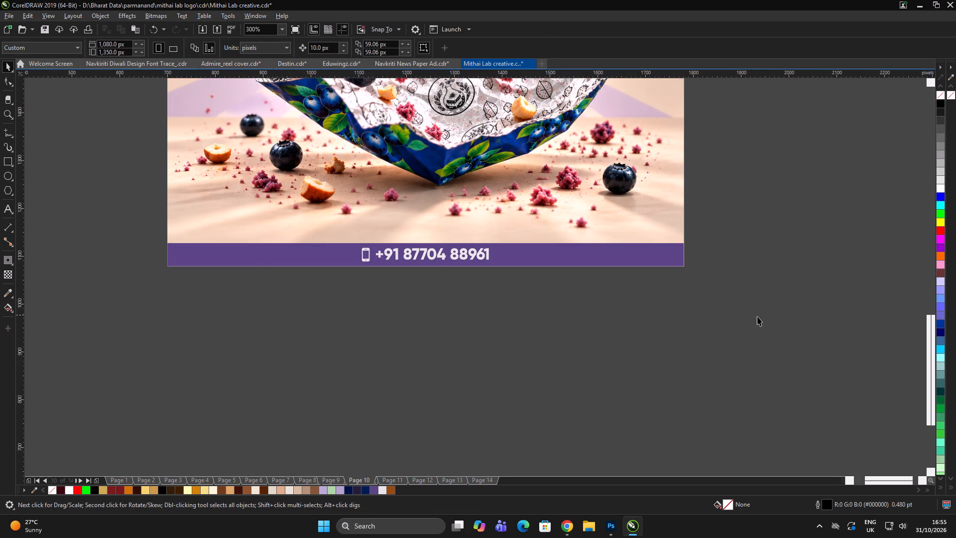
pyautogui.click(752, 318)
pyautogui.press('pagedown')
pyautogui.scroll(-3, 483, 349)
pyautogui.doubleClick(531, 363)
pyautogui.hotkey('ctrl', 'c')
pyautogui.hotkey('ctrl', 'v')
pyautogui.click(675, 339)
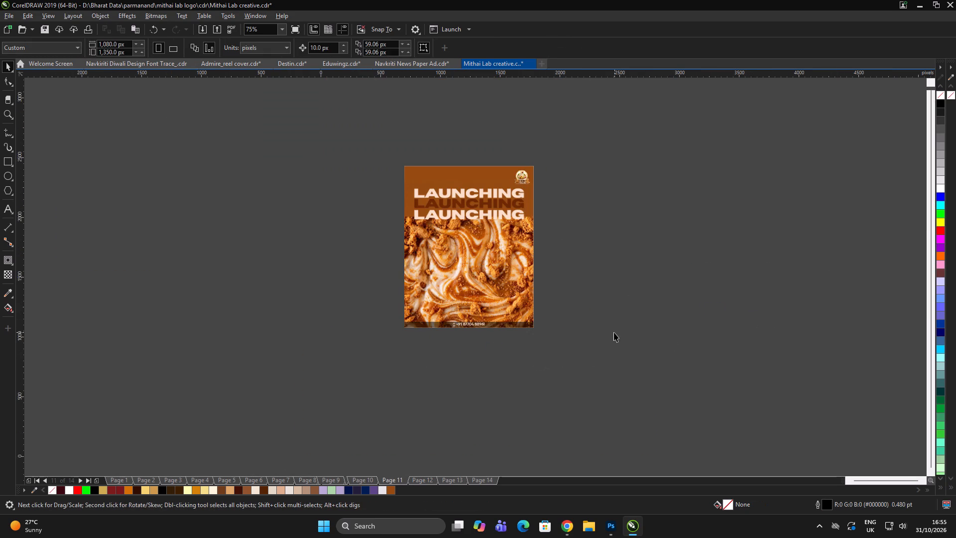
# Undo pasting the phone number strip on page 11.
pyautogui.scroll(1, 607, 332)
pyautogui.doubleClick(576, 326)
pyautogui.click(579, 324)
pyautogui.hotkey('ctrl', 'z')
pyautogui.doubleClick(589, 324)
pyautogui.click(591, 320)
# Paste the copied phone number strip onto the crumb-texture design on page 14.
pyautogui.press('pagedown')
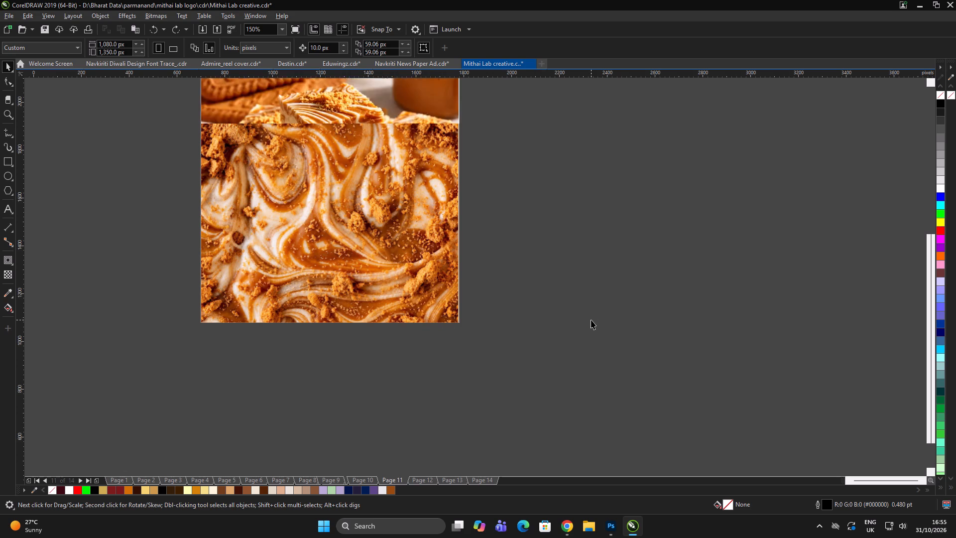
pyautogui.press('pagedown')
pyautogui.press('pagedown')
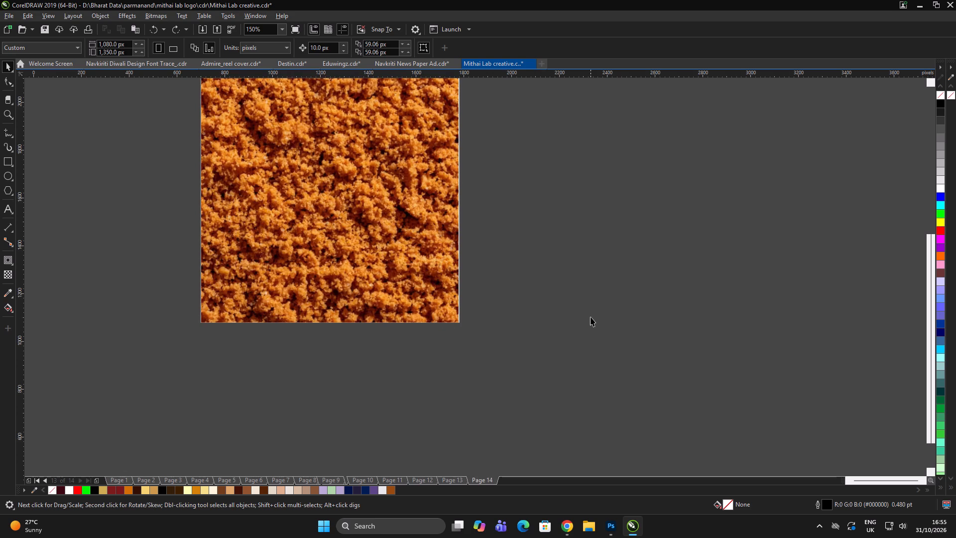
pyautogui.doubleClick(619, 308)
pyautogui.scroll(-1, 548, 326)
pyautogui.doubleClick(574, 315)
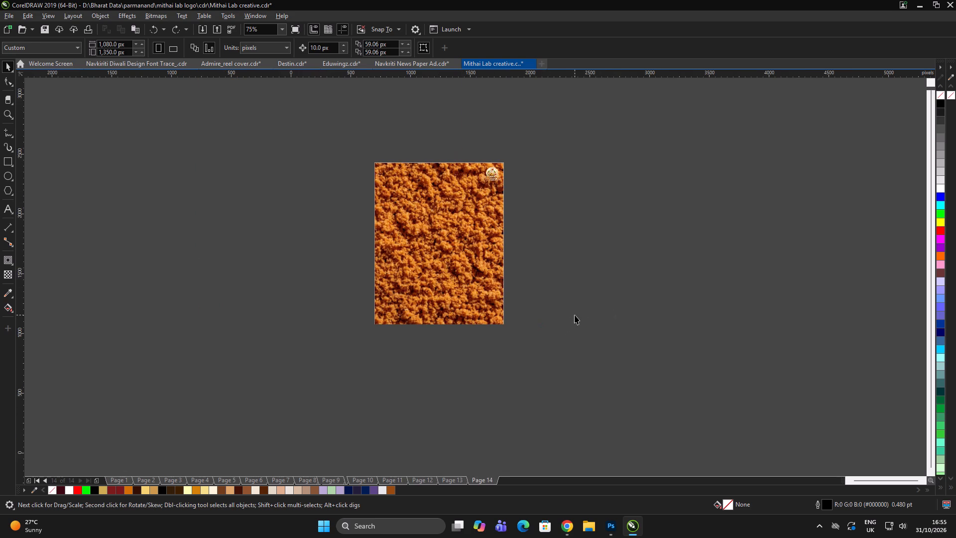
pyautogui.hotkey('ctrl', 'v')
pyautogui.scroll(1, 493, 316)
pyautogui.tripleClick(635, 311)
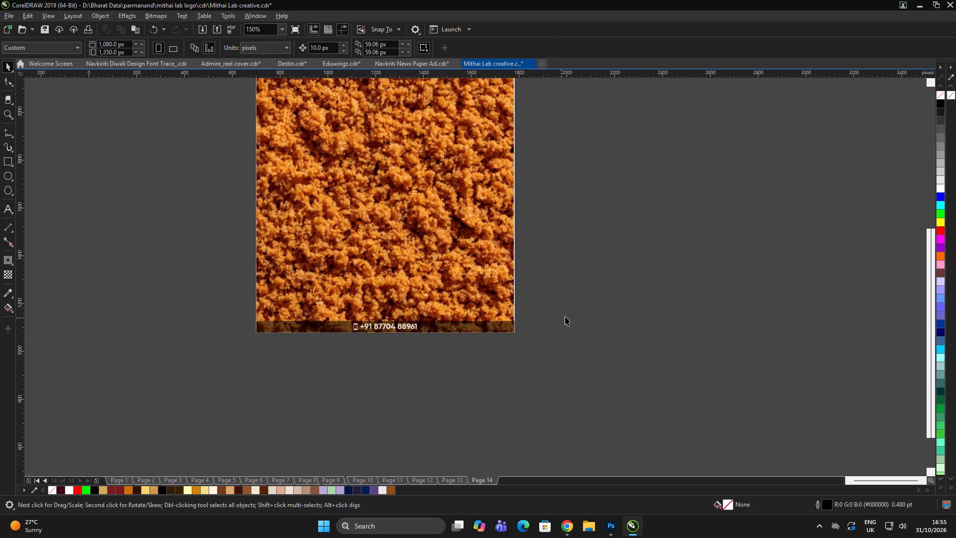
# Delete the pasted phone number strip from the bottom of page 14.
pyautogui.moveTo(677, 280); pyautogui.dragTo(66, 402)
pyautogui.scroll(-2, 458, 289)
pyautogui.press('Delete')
# Delete the corner logo from the crumb-texture design on page 14.
pyautogui.click(518, 264)
pyautogui.moveTo(554, 178); pyautogui.dragTo(363, 284)
pyautogui.press('Delete')
pyautogui.click(530, 234)
pyautogui.click(533, 233)
pyautogui.click(536, 231)
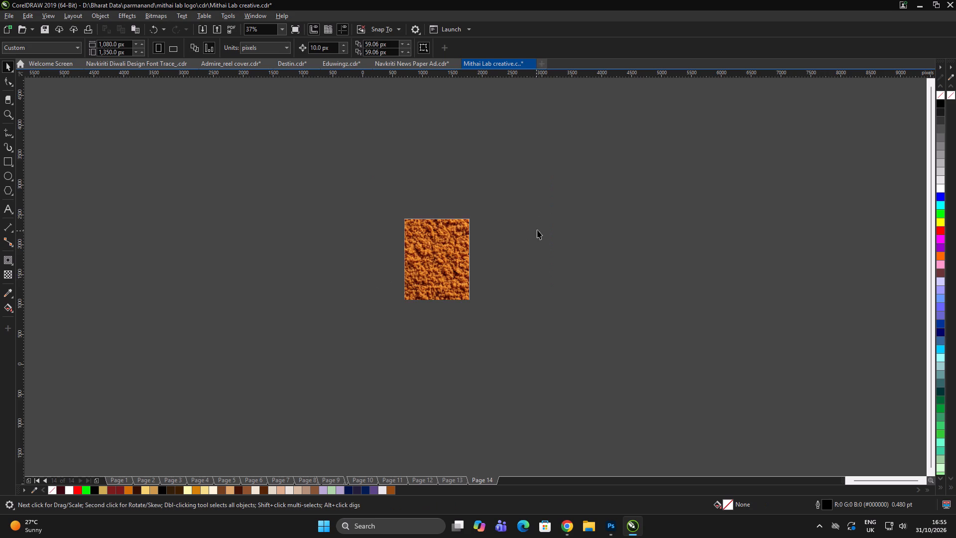
pyautogui.click(540, 223)
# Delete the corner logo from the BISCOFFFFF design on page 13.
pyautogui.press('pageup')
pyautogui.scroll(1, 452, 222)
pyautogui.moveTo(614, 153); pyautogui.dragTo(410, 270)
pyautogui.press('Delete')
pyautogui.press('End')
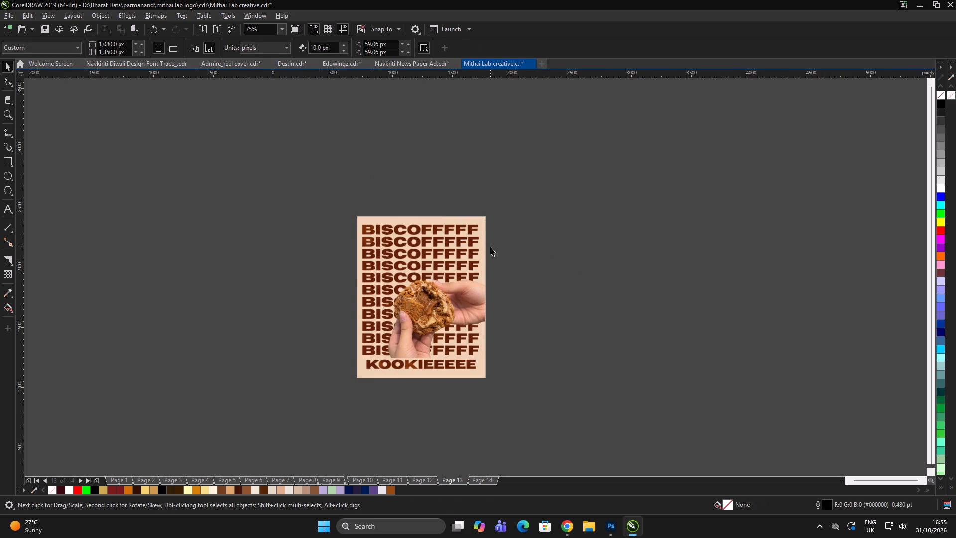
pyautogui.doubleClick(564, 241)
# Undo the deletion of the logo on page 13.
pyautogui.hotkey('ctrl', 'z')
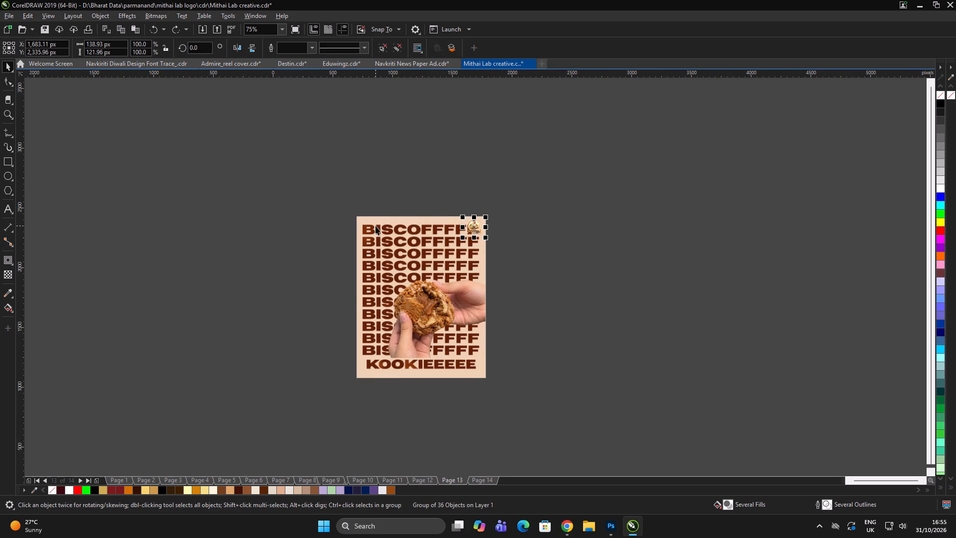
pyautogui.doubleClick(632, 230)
# Delete the corner logo covering the end of the top BISCOFFFFF line on page 13.
pyautogui.scroll(2, 557, 225)
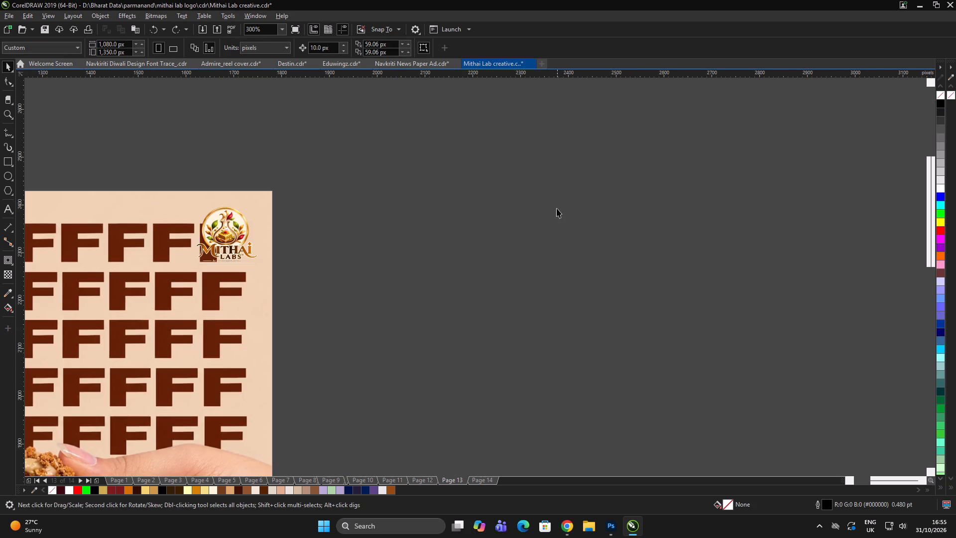
pyautogui.tripleClick(559, 203)
pyautogui.click(561, 203)
pyautogui.scroll(1, 561, 205)
pyautogui.scroll(-3, 561, 205)
pyautogui.doubleClick(563, 190)
pyautogui.moveTo(549, 148); pyautogui.dragTo(237, 294)
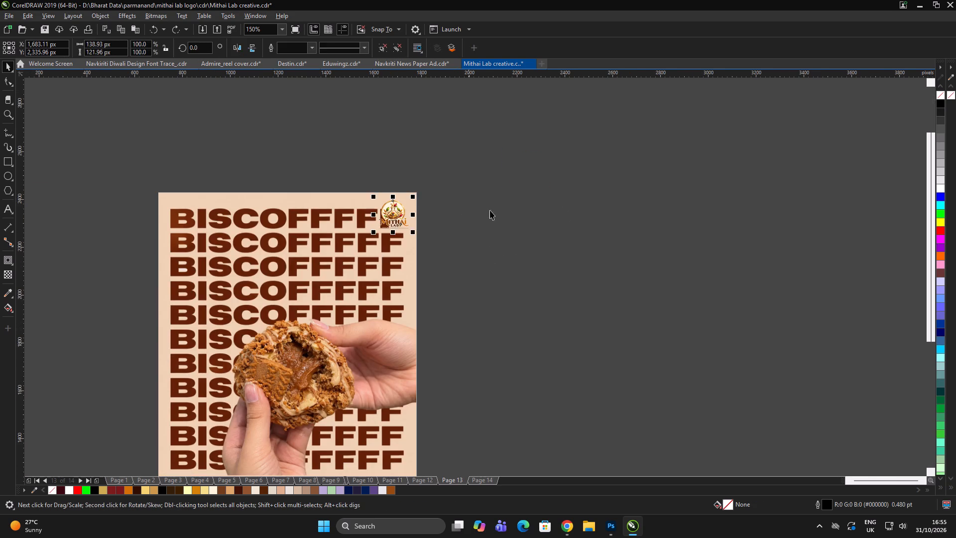
pyautogui.scroll(1, 490, 209)
pyautogui.scroll(-2, 485, 213)
pyautogui.press('Delete')
pyautogui.tripleClick(494, 211)
# Ungroup the cheesecake design on page 12 and delete its corner logo.
pyautogui.press('pageup')
pyautogui.scroll(1, 451, 216)
pyautogui.moveTo(551, 152); pyautogui.dragTo(323, 299)
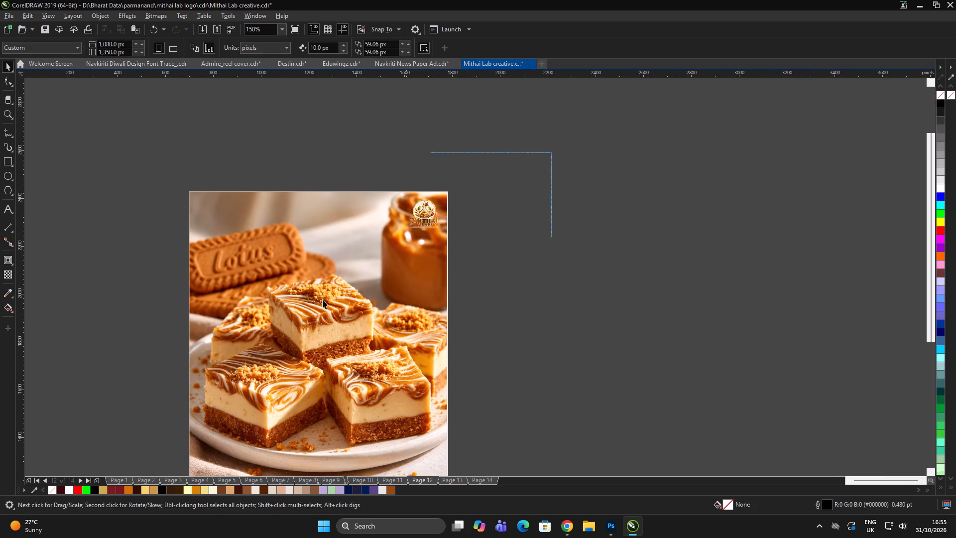
pyautogui.moveTo(323, 299); pyautogui.dragTo(289, 310)
pyautogui.moveTo(516, 149); pyautogui.dragTo(268, 246)
pyautogui.press('Delete')
pyautogui.moveTo(512, 163); pyautogui.dragTo(368, 257)
pyautogui.click(426, 201)
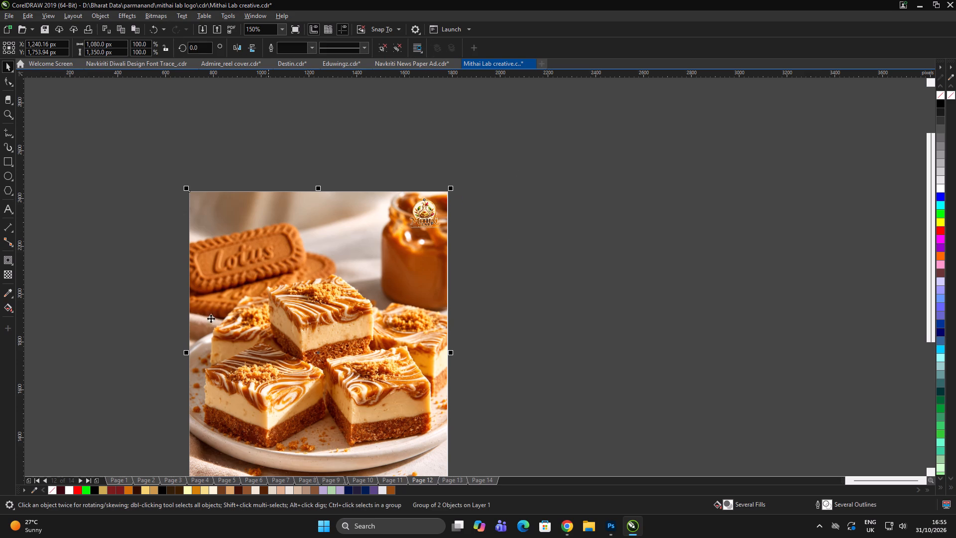
pyautogui.hotkey('ctrl', 'u')
pyautogui.keyDown('ctrl'); pyautogui.click(527, 184); pyautogui.keyUp('ctrl')
pyautogui.moveTo(522, 146); pyautogui.dragTo(291, 296)
pyautogui.press('Delete')
pyautogui.tripleClick(465, 139)
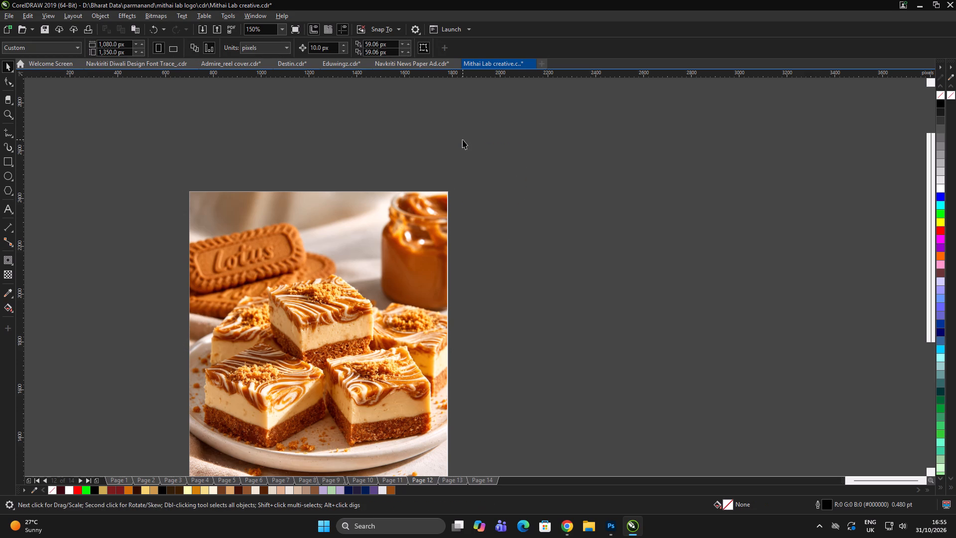
# Ungroup the LAUNCHING frame and the logo on page 11.
pyautogui.press('pageup')
pyautogui.moveTo(614, 132); pyautogui.dragTo(336, 270)
pyautogui.click(432, 222)
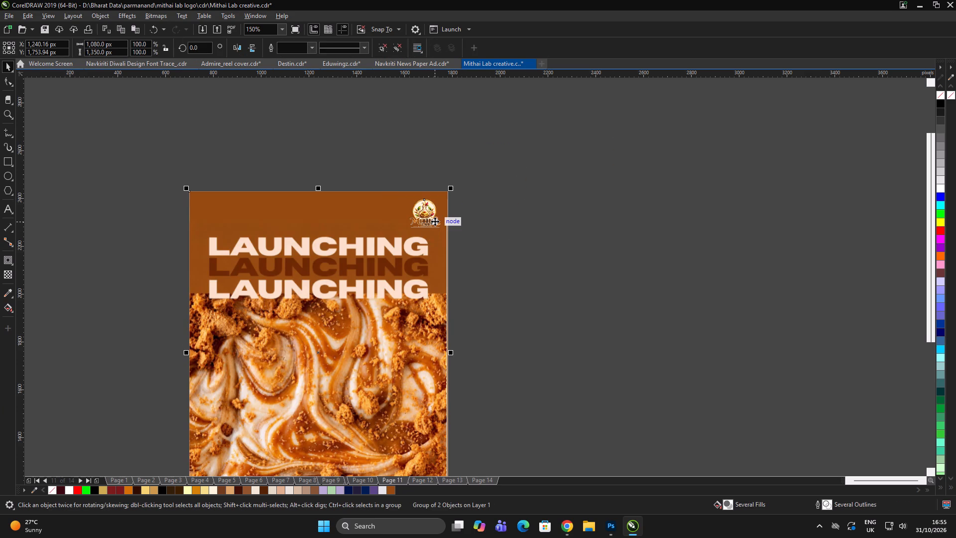
pyautogui.hotkey('ctrl', 'y')
pyautogui.keyDown('ctrl'); pyautogui.click(521, 164); pyautogui.keyUp('ctrl')
pyautogui.moveTo(529, 159); pyautogui.dragTo(292, 270)
pyautogui.keyDown('shift'); pyautogui.click(320, 223); pyautogui.keyUp('shift')
pyautogui.click(435, 199)
pyautogui.hotkey('ctrl', 'u')
# Centre the logo horizontally on the LAUNCHING frame, above the headline on page 11.
pyautogui.keyDown('ctrl'); pyautogui.moveTo(520, 199); pyautogui.dragTo(497, 186); pyautogui.keyUp('ctrl')
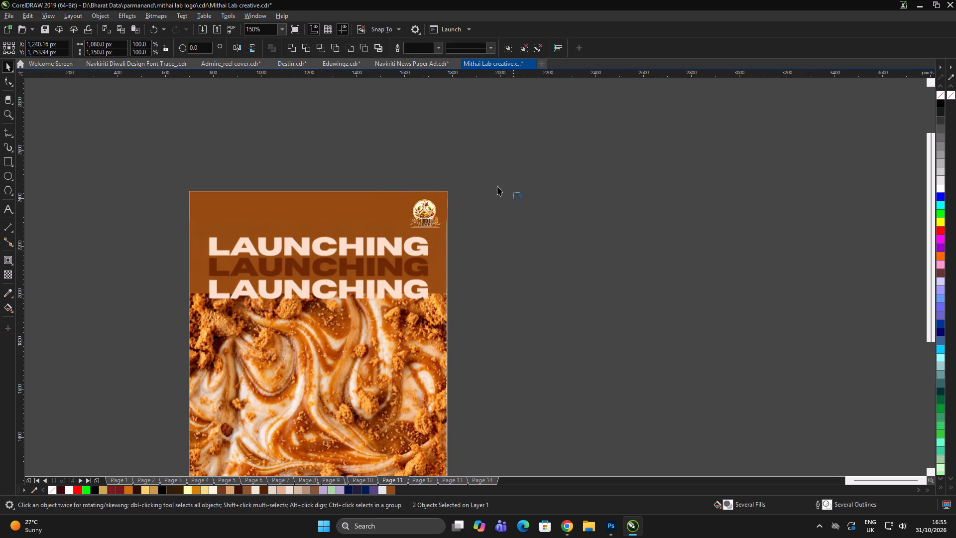
pyautogui.keyDown('ctrl'); pyautogui.moveTo(497, 186); pyautogui.dragTo(513, 197); pyautogui.keyUp('ctrl')
pyautogui.moveTo(499, 175); pyautogui.dragTo(292, 249)
pyautogui.keyDown('shift'); pyautogui.click(326, 229); pyautogui.keyUp('shift')
pyautogui.press('c')
pyautogui.scroll(-2, 455, 212)
pyautogui.click(501, 201)
pyautogui.moveTo(503, 202); pyautogui.dragTo(504, 210)
pyautogui.scroll(1, 445, 249)
pyautogui.tripleClick(541, 242)
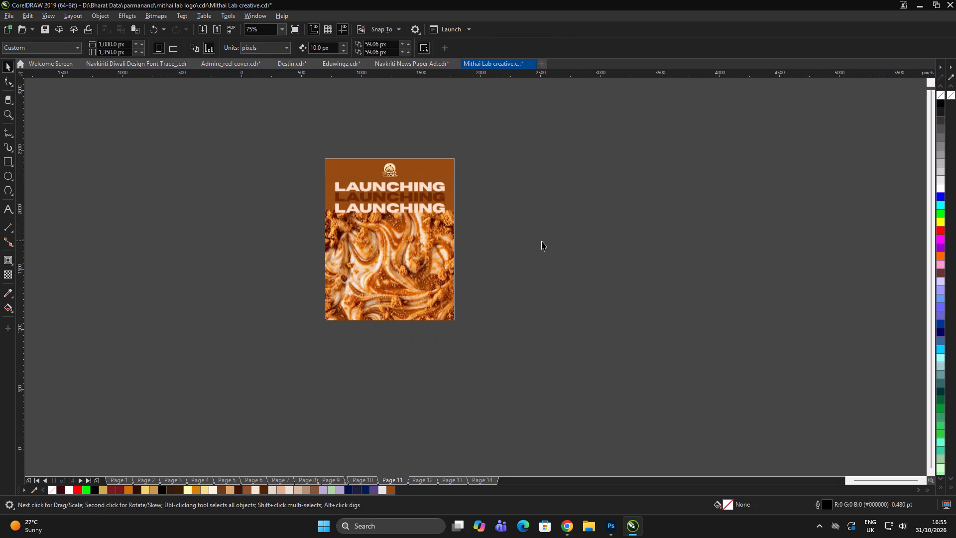
pyautogui.doubleClick(542, 241)
# Group the LAUNCHING frame with its centred logo on page 11.
pyautogui.moveTo(540, 141); pyautogui.dragTo(259, 386)
pyautogui.hotkey('ctrl', 'g')
# Export the selected page 11 design as a JPEG in RGB Color (24-bit), replacing the existing Mithai lab_11_1 file.
pyautogui.hotkey('ctrl', 'e')
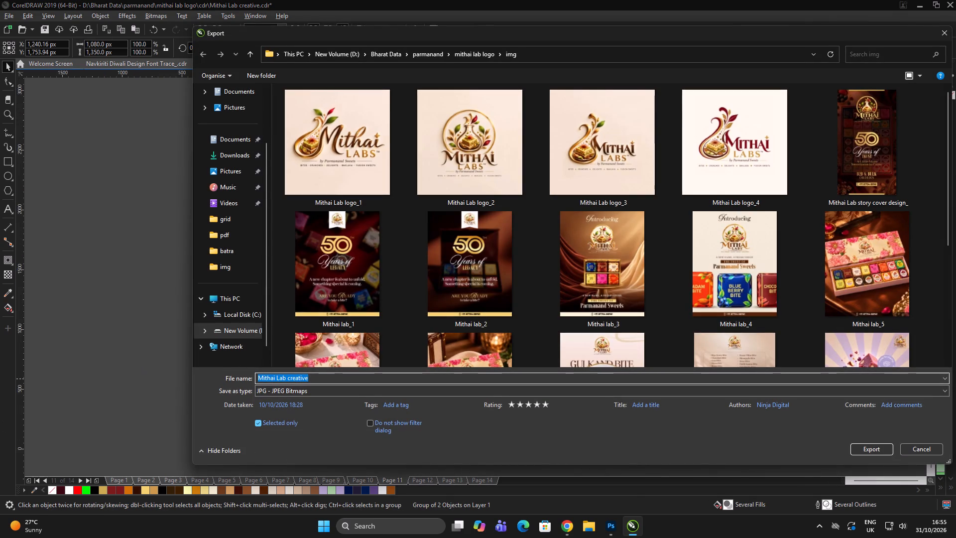
pyautogui.scroll(-13, 704, 276)
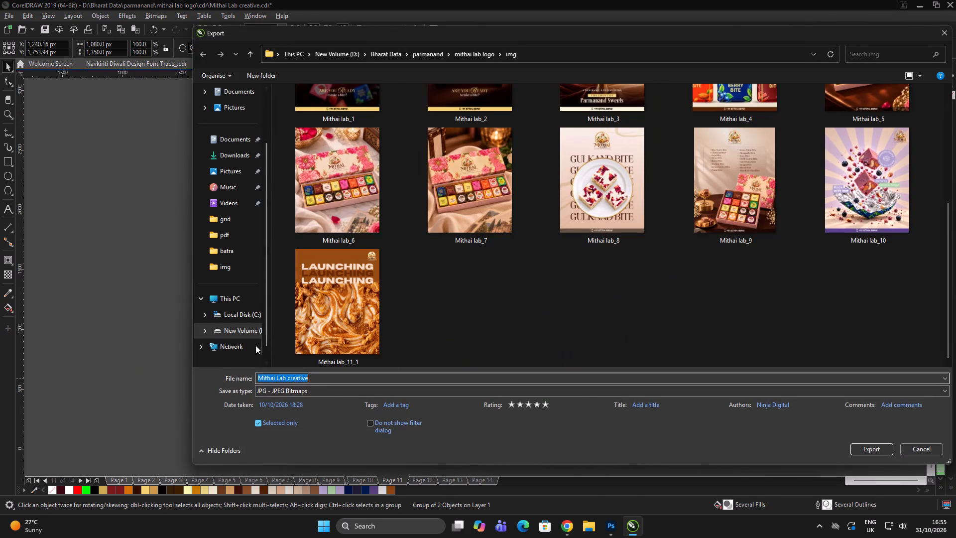
pyautogui.click(343, 308)
pyautogui.click(877, 448)
pyautogui.click(511, 264)
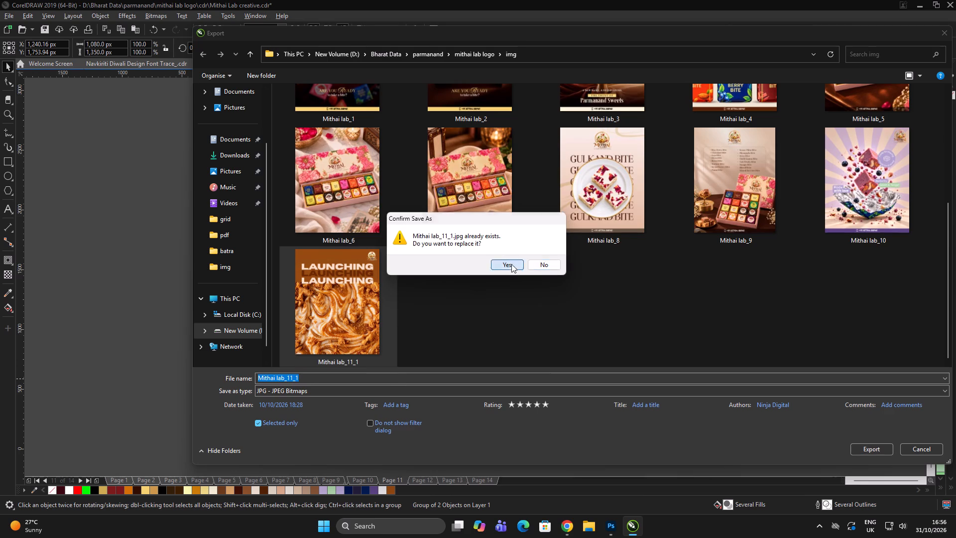
pyautogui.click(668, 158)
pyautogui.click(667, 174)
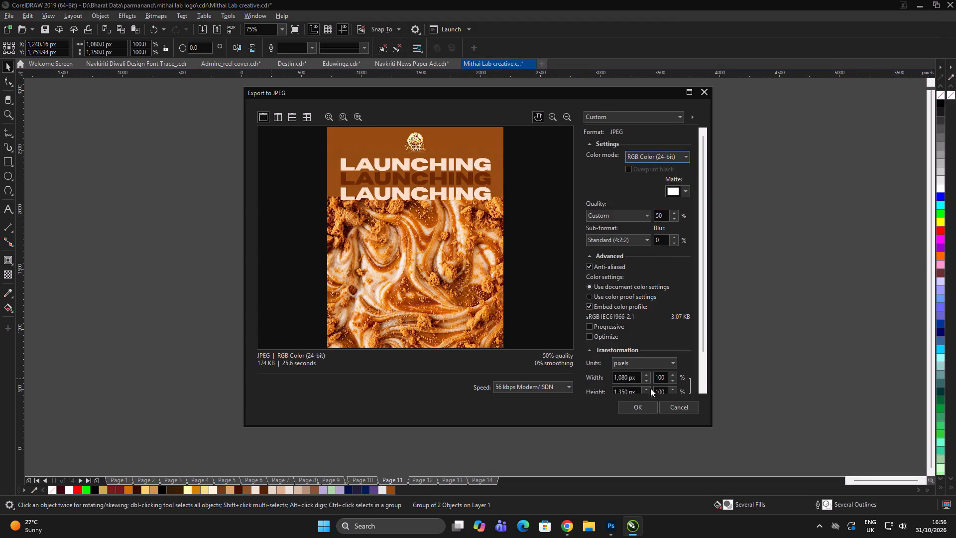
pyautogui.click(646, 408)
pyautogui.doubleClick(684, 343)
pyautogui.doubleClick(686, 339)
# Start a JPG export of the cheesecake photo on page 12, naming the file Mithai lab_11_2.
pyautogui.press('pagedown')
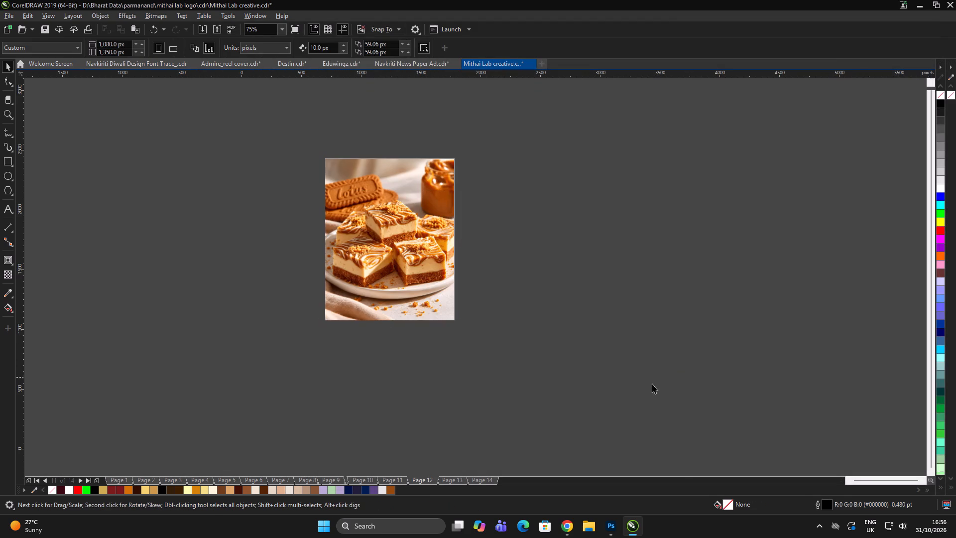
pyautogui.click(633, 393)
pyautogui.moveTo(631, 408); pyautogui.dragTo(275, 79)
pyautogui.hotkey('ctrl', 'g')
pyautogui.hotkey('ctrl', 'e')
pyautogui.scroll(-8, 528, 257)
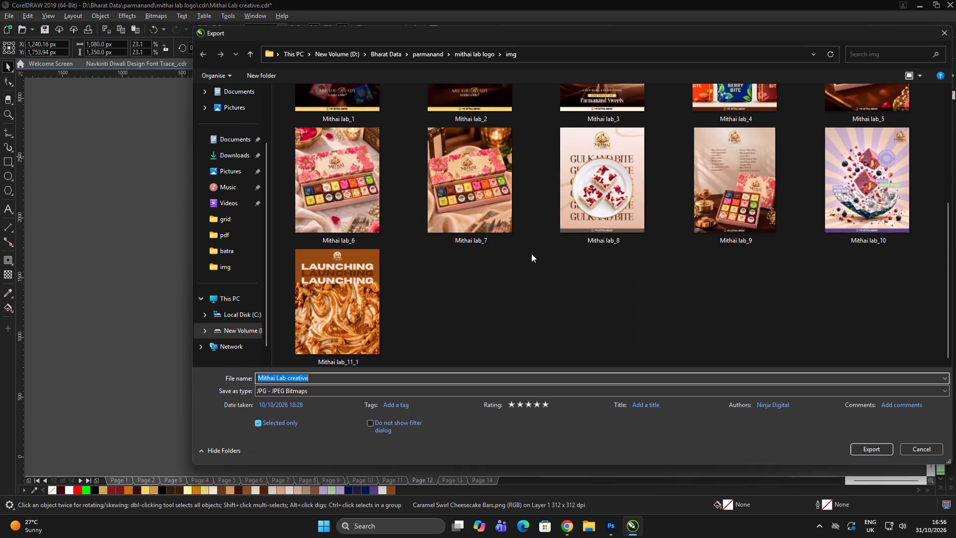
pyautogui.scroll(-7, 531, 254)
pyautogui.click(324, 317)
pyautogui.doubleClick(351, 375)
pyautogui.click(352, 372)
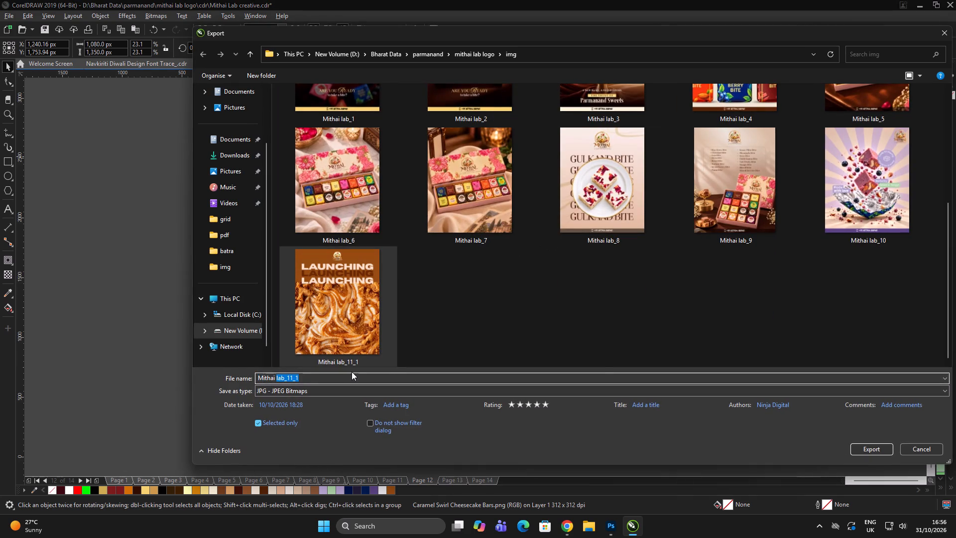
pyautogui.press('Right')
pyautogui.press('BackSpace')
pyautogui.press('2')
pyautogui.press('Return')
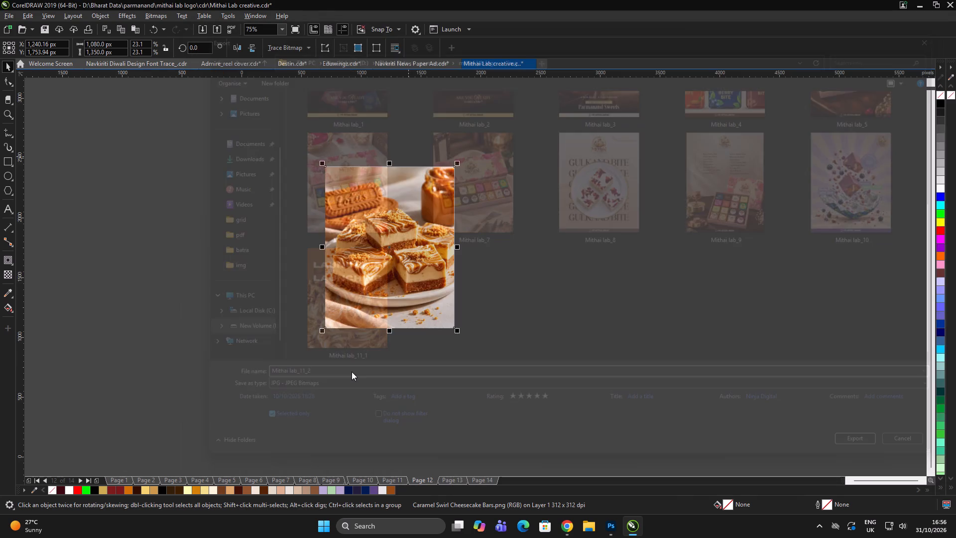
# Complete the JPEG export of the page 12 cheesecake photo in RGB Color (24-bit).
pyautogui.click(664, 153)
pyautogui.click(662, 175)
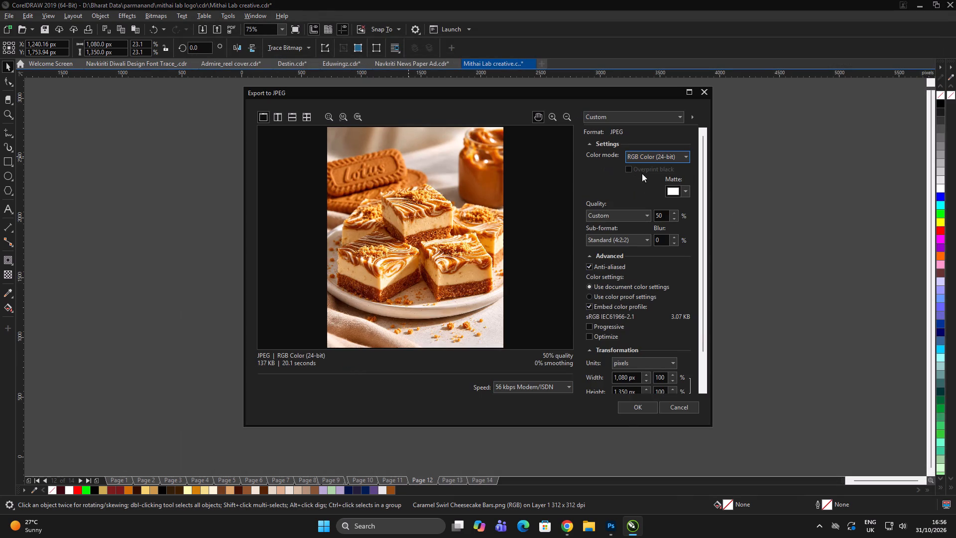
pyautogui.click(628, 406)
pyautogui.doubleClick(615, 368)
pyautogui.click(618, 365)
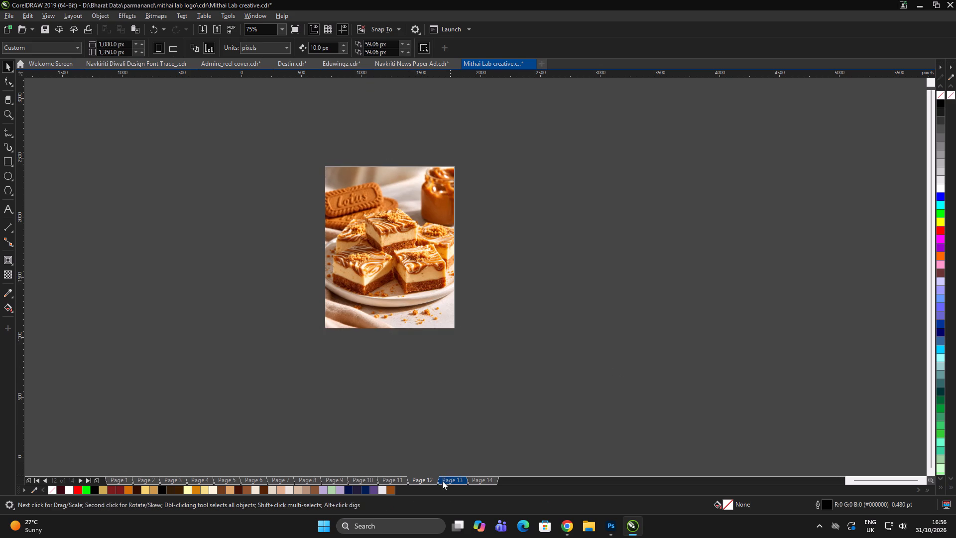
# Start a JPG export of the BISCOFFFFF KOOKIEEEEE design on page 13, naming the file Mithai lab_11_3.
pyautogui.click(447, 480)
pyautogui.click(542, 344)
pyautogui.moveTo(585, 353); pyautogui.dragTo(223, 156)
pyautogui.hotkey('ctrl', 'g')
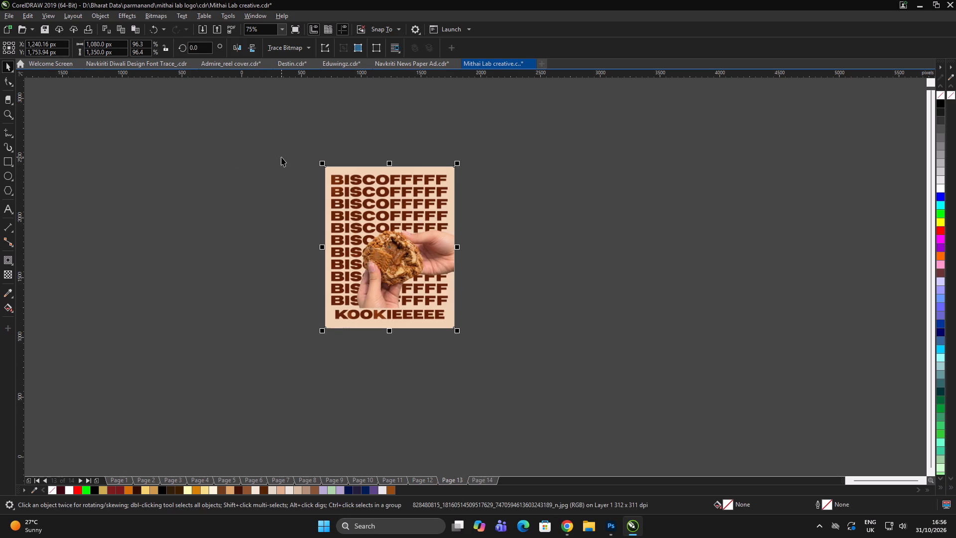
pyautogui.hotkey('ctrl', 'e')
pyautogui.scroll(-12, 583, 208)
pyautogui.click(506, 312)
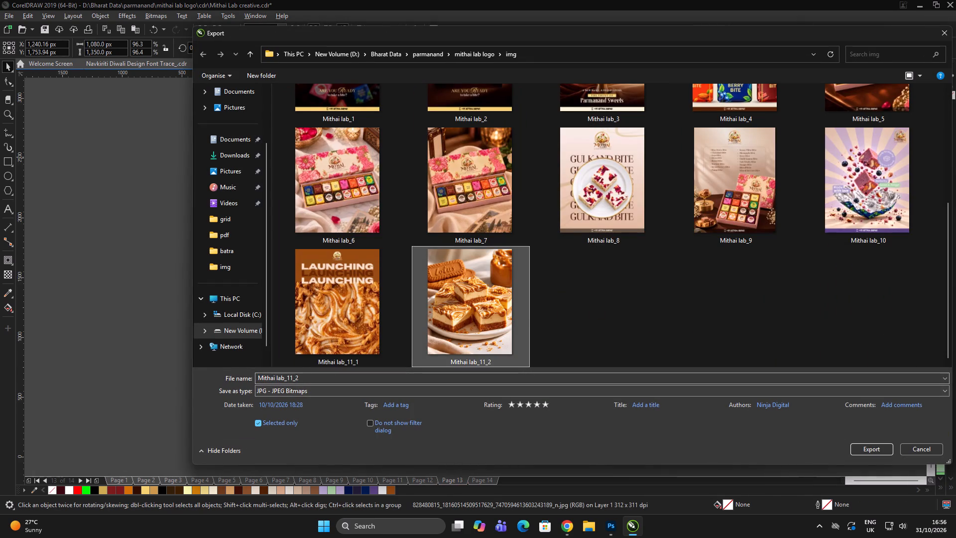
pyautogui.tripleClick(438, 379)
pyautogui.press('BackSpace')
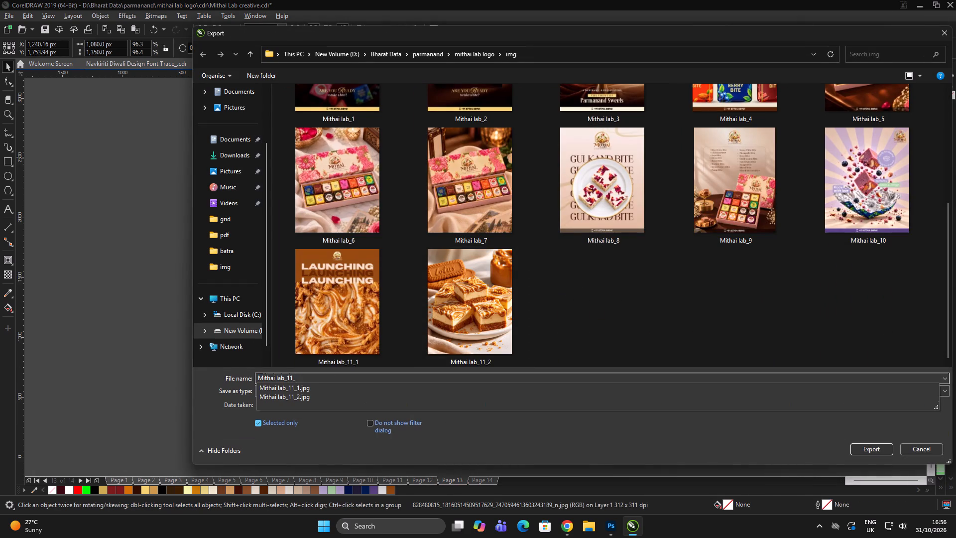
pyautogui.press('3')
pyautogui.press('Return')
# Complete the JPEG export of the page 13 design in RGB Color (24-bit).
pyautogui.click(648, 153)
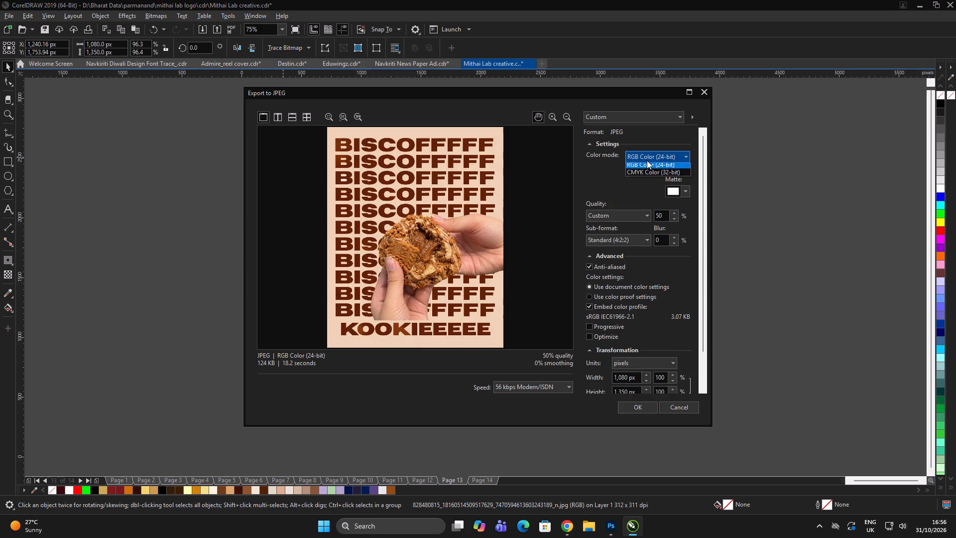
pyautogui.click(646, 171)
pyautogui.click(645, 407)
pyautogui.click(711, 331)
pyautogui.click(714, 328)
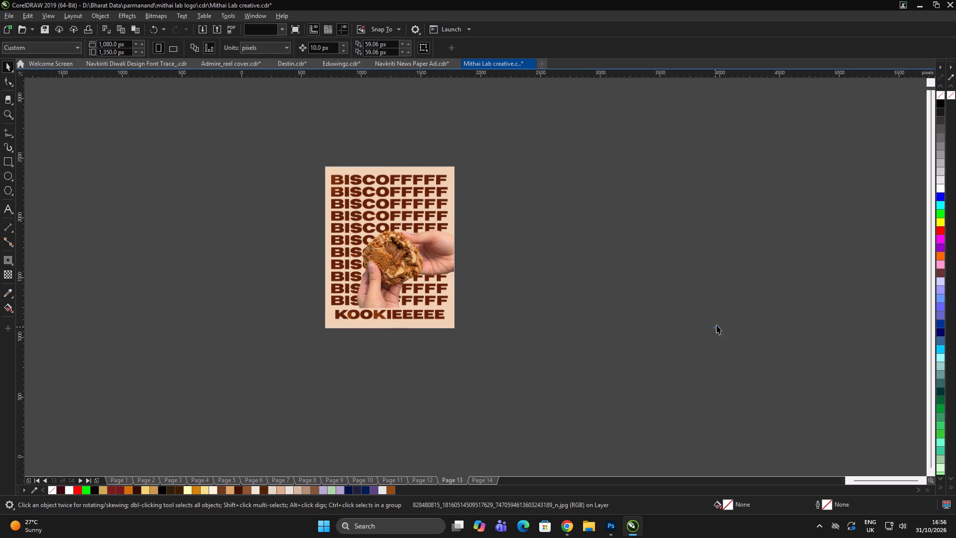
pyautogui.click(717, 321)
# Start a JPG export of the orange crumb texture image on page 14, naming the file Mithai lab_11_4.
pyautogui.click(489, 481)
pyautogui.click(524, 409)
pyautogui.moveTo(556, 403); pyautogui.dragTo(102, 49)
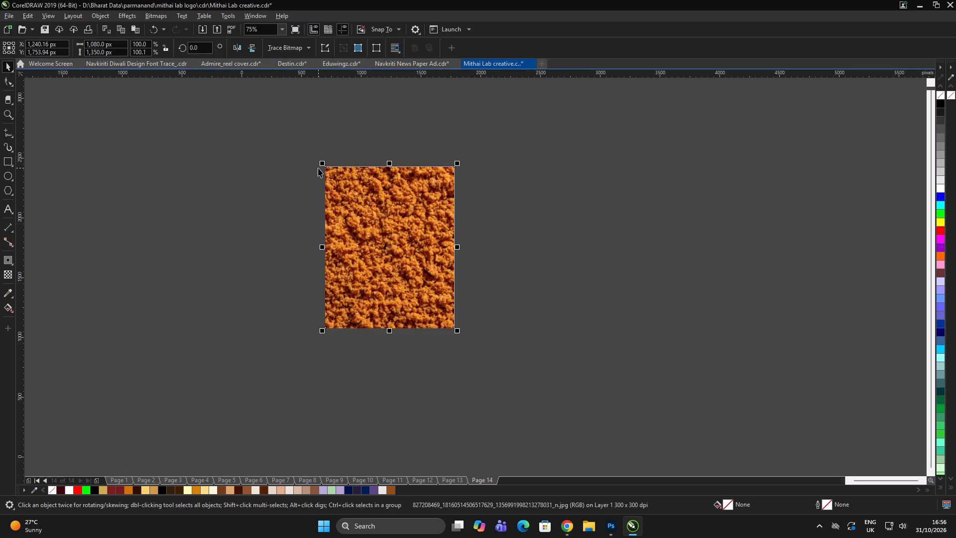
pyautogui.hotkey('ctrl', 'g')
pyautogui.hotkey('ctrl', 'e')
pyautogui.scroll(-11, 664, 258)
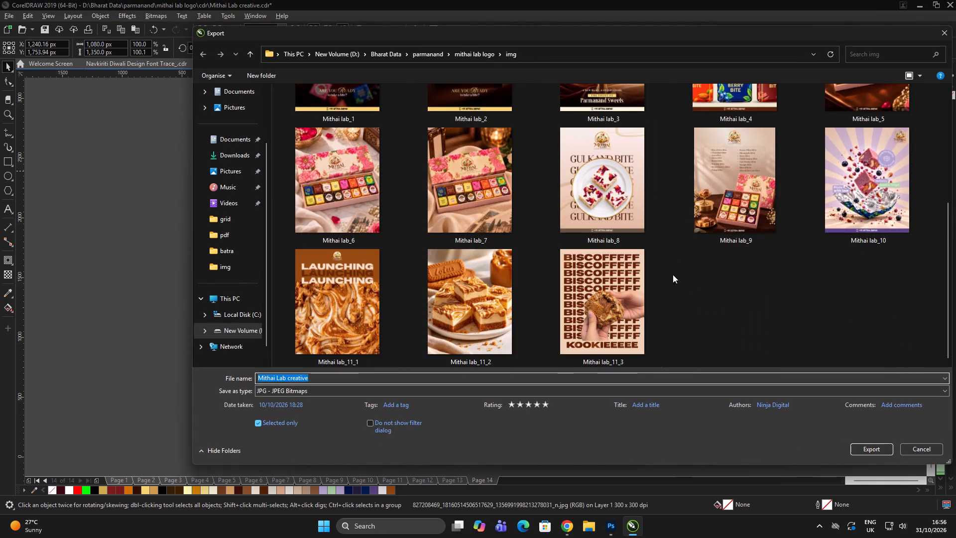
pyautogui.scroll(-1, 673, 274)
pyautogui.click(634, 282)
pyautogui.doubleClick(556, 383)
pyautogui.click(556, 379)
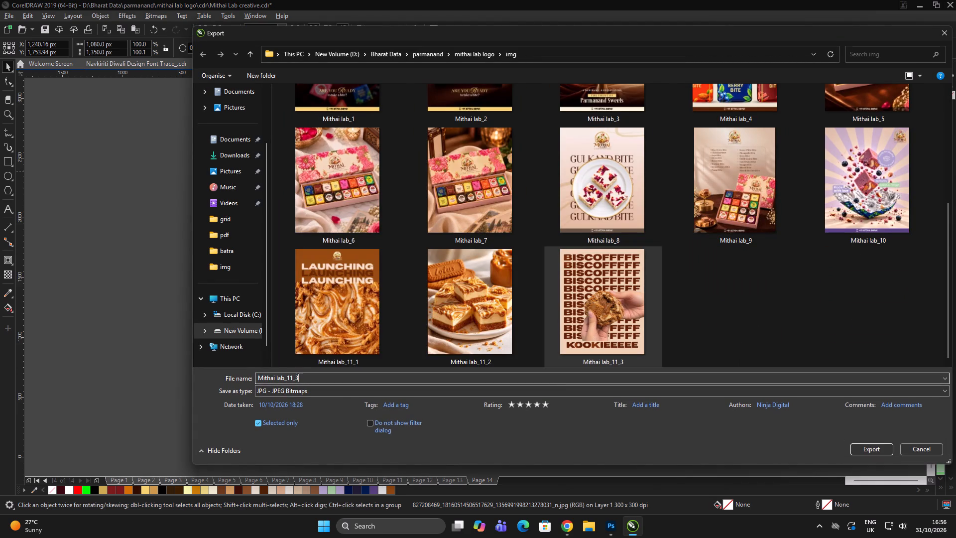
pyautogui.press('BackSpace')
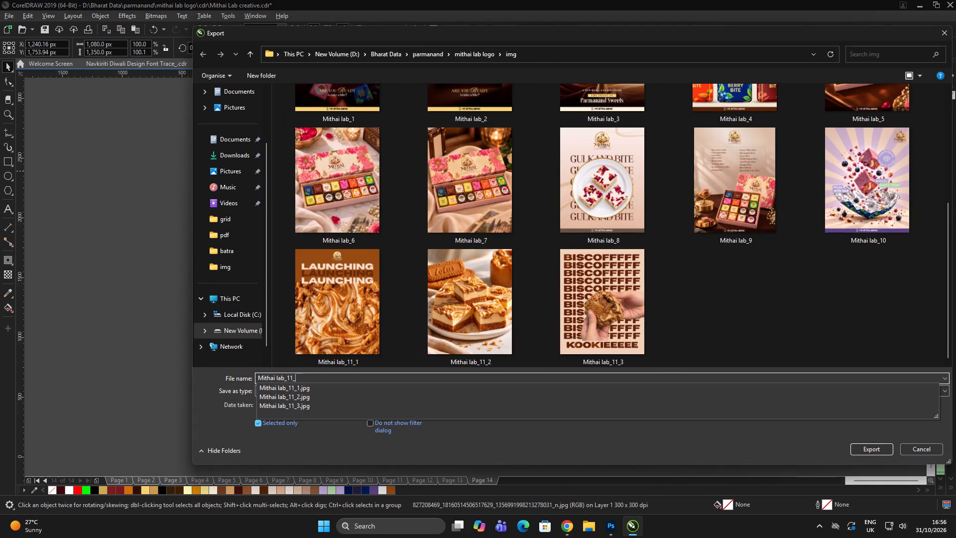
pyautogui.press('4')
pyautogui.press('Return')
# Complete the JPEG export of the page 14 crumb texture in RGB Color (24-bit).
pyautogui.click(651, 158)
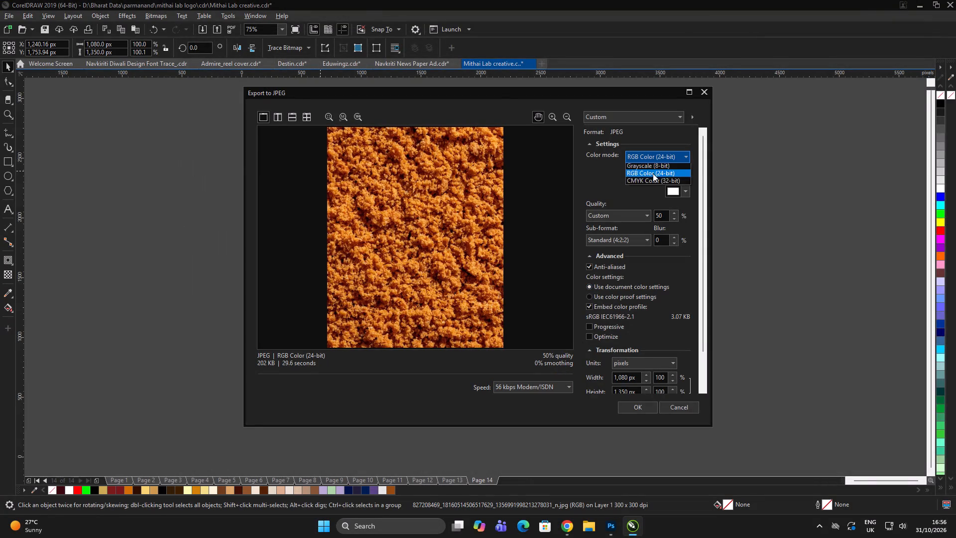
pyautogui.click(653, 175)
pyautogui.click(652, 404)
pyautogui.click(776, 305)
pyautogui.click(778, 301)
pyautogui.click(787, 295)
pyautogui.moveTo(758, 305); pyautogui.dragTo(750, 309)
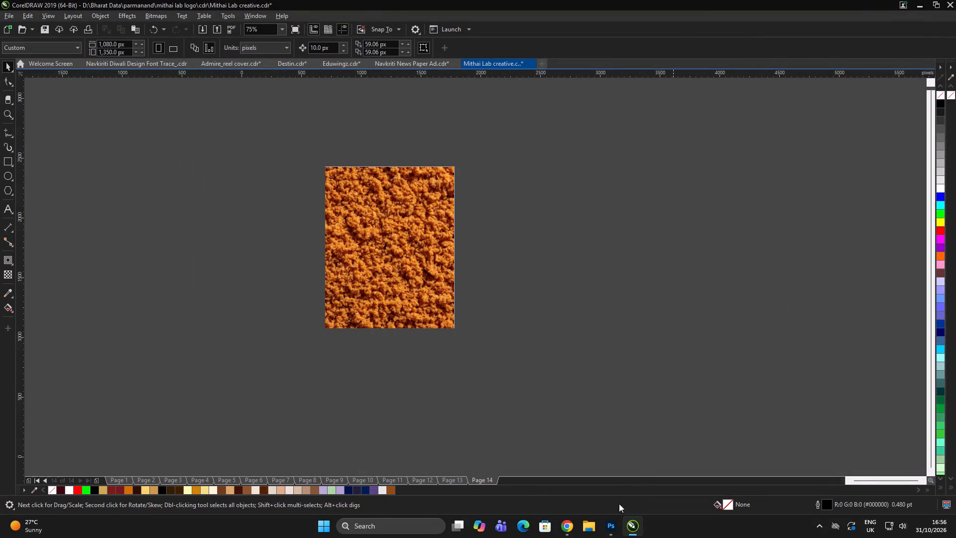
# Switch to the Chrome browser.
pyautogui.click(569, 531)
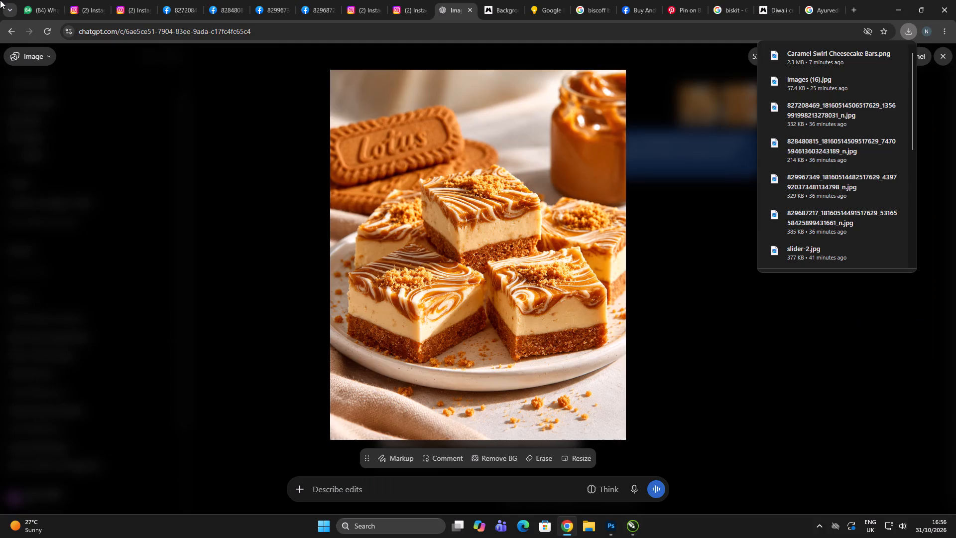